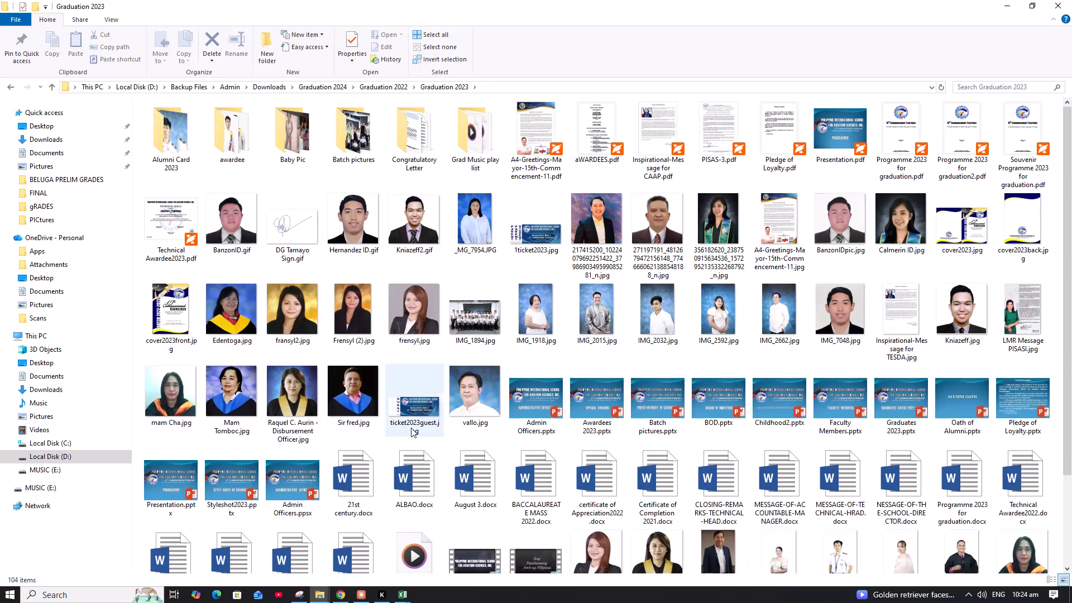
Switch to the Local Disk (D:) search results window and search the drive for Vela.
{"action": "left_click", "coordinate": [315, 599]}
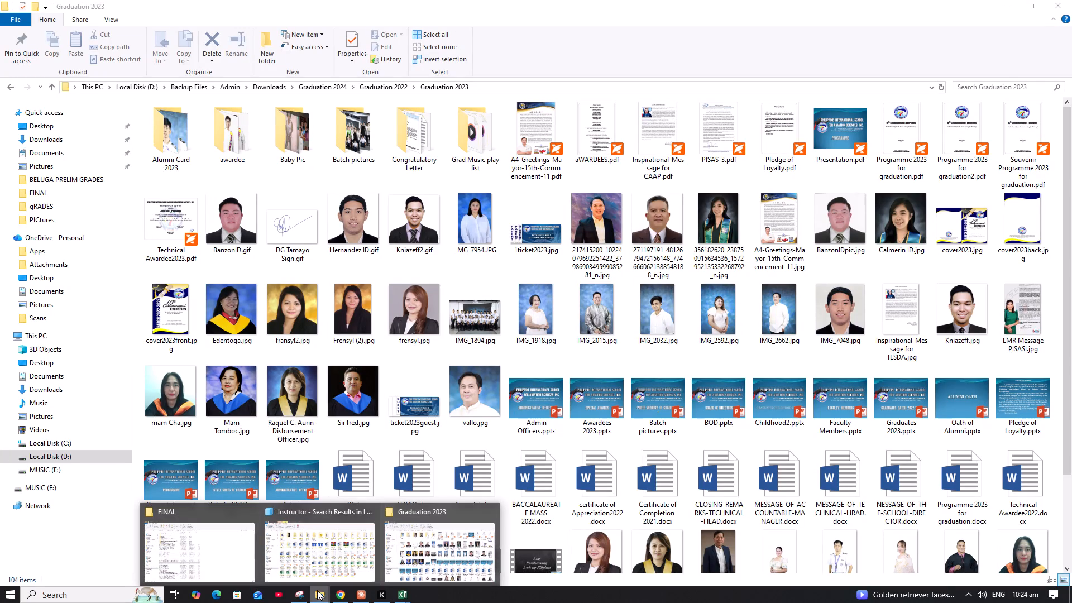
{"action": "left_click", "coordinate": [324, 564]}
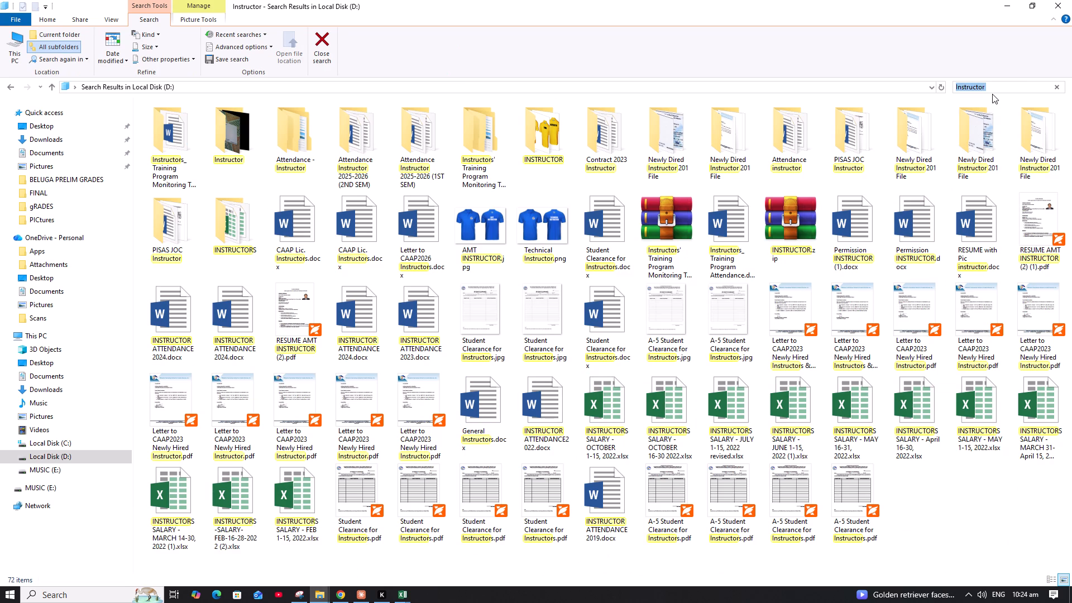
{"action": "type", "text": "Vela"}
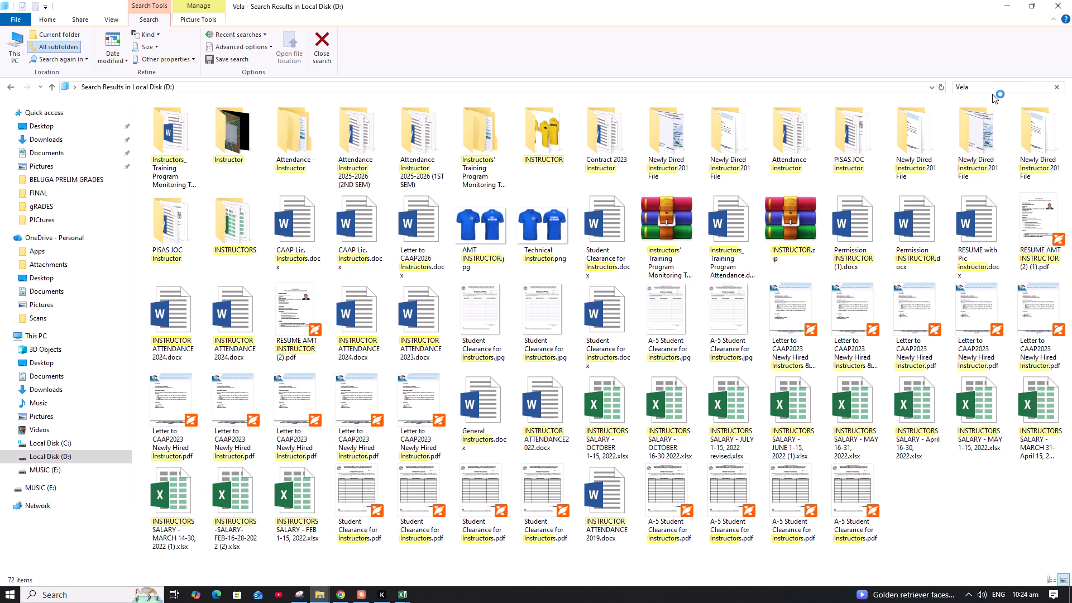
{"action": "key", "text": "Return"}
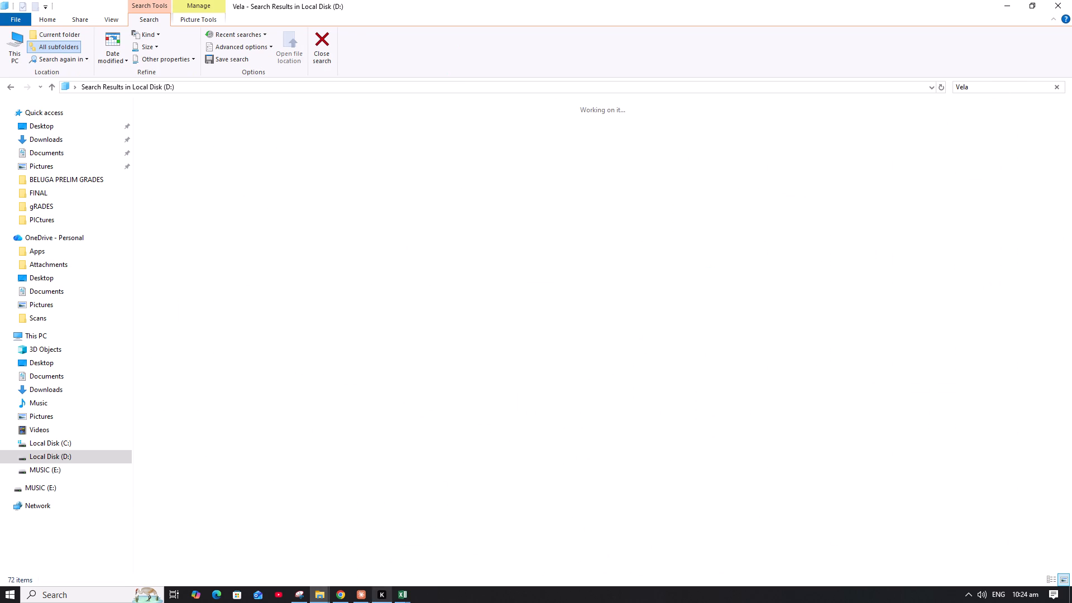
Browse from the Graduation 2023 folder up through Graduation 2024 and Downloads to Admin, check its Documents folder, and close that window.
{"action": "left_click", "coordinate": [320, 595]}
{"action": "left_click", "coordinate": [394, 549]}
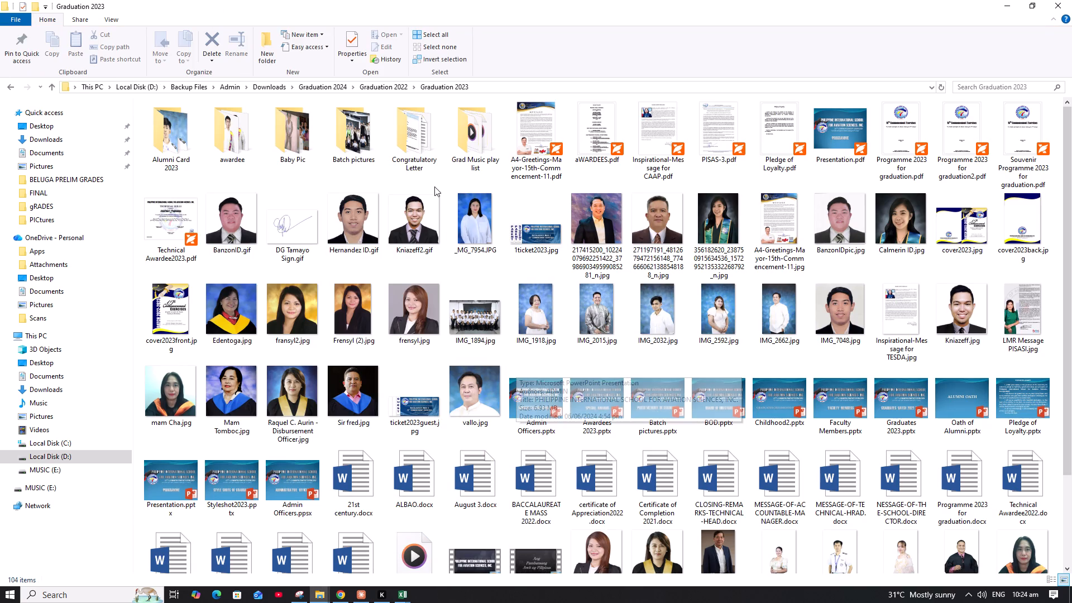
{"action": "left_click", "coordinate": [327, 85]}
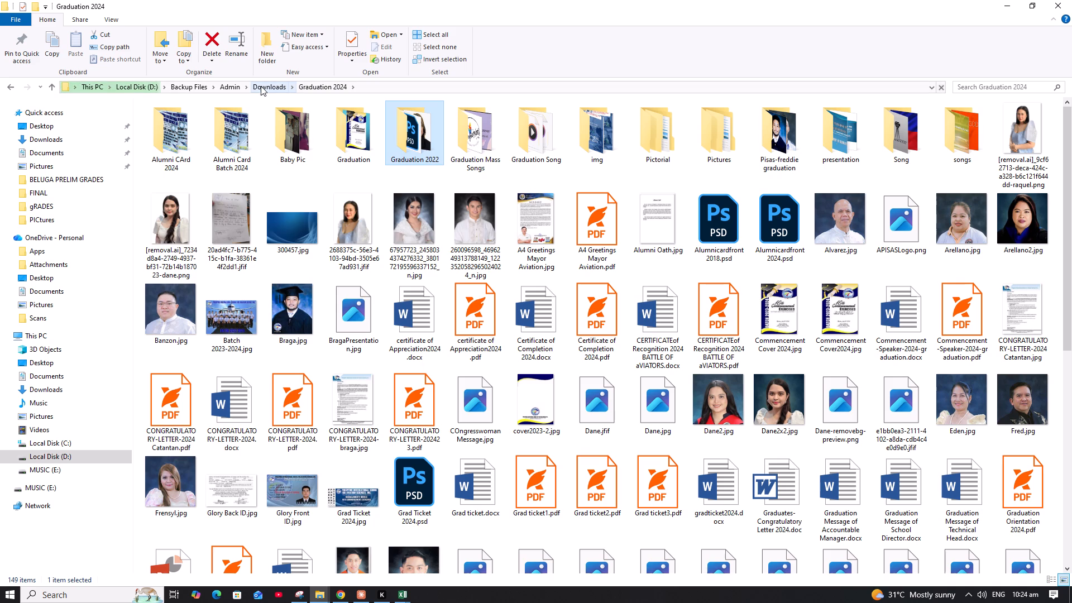
{"action": "left_click", "coordinate": [261, 86]}
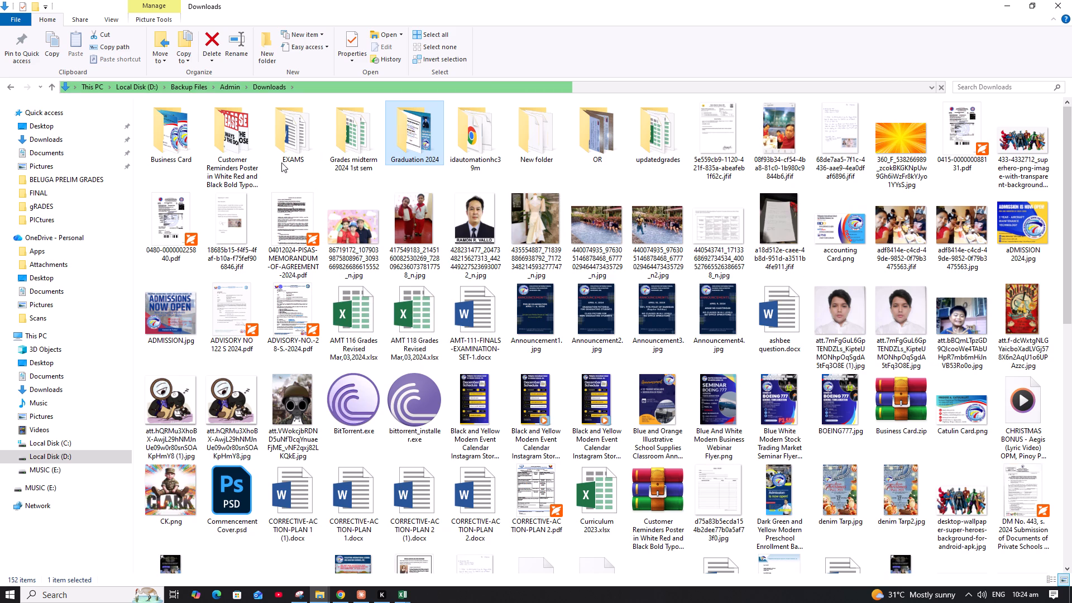
{"action": "left_click", "coordinate": [230, 89]}
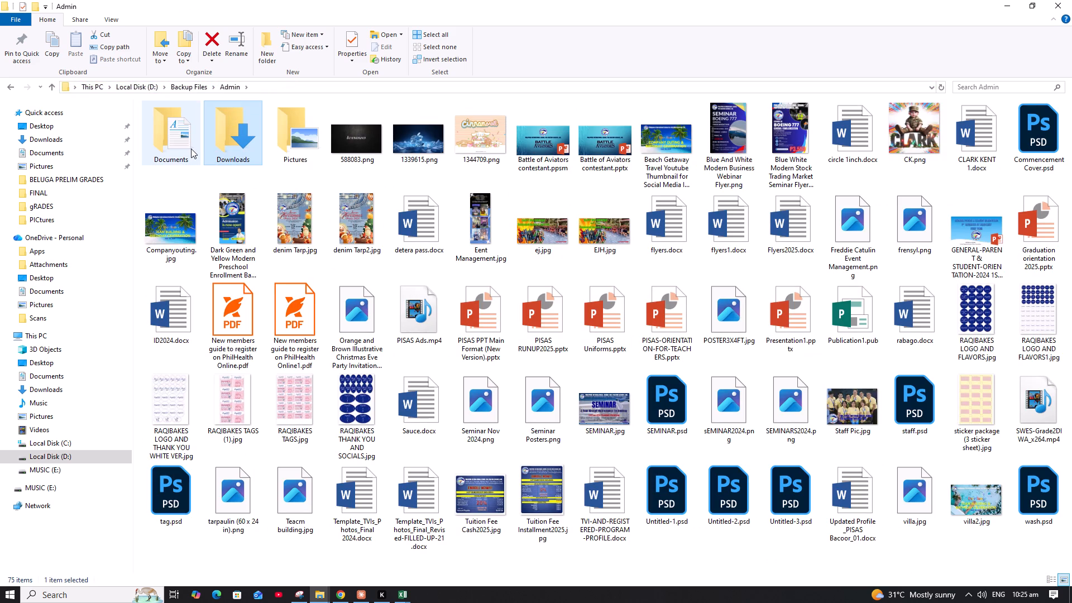
{"action": "double_click", "coordinate": [191, 149]}
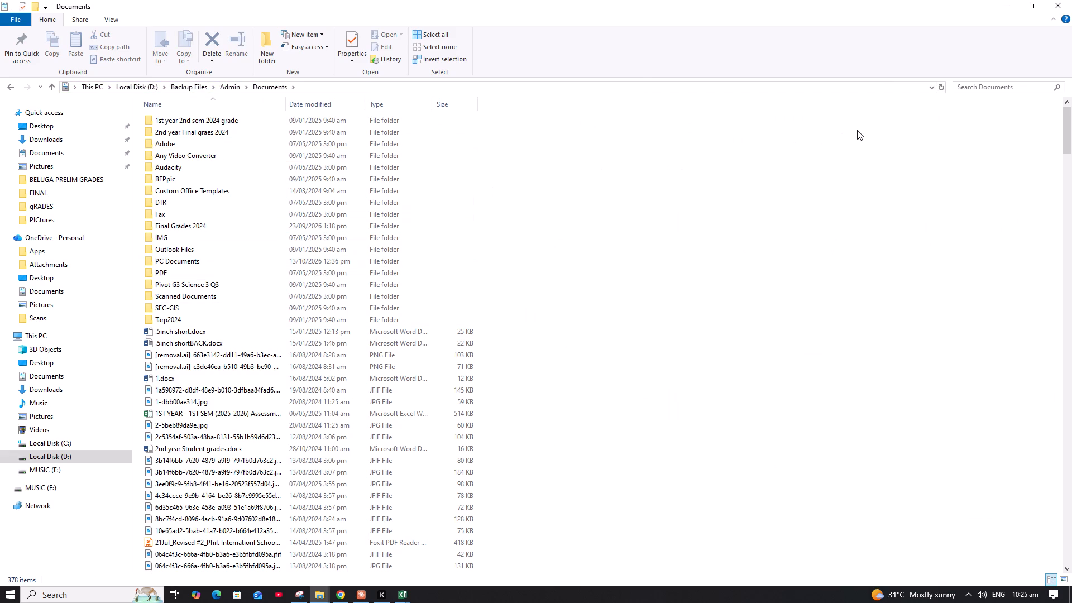
{"action": "left_click", "coordinate": [1055, 7]}
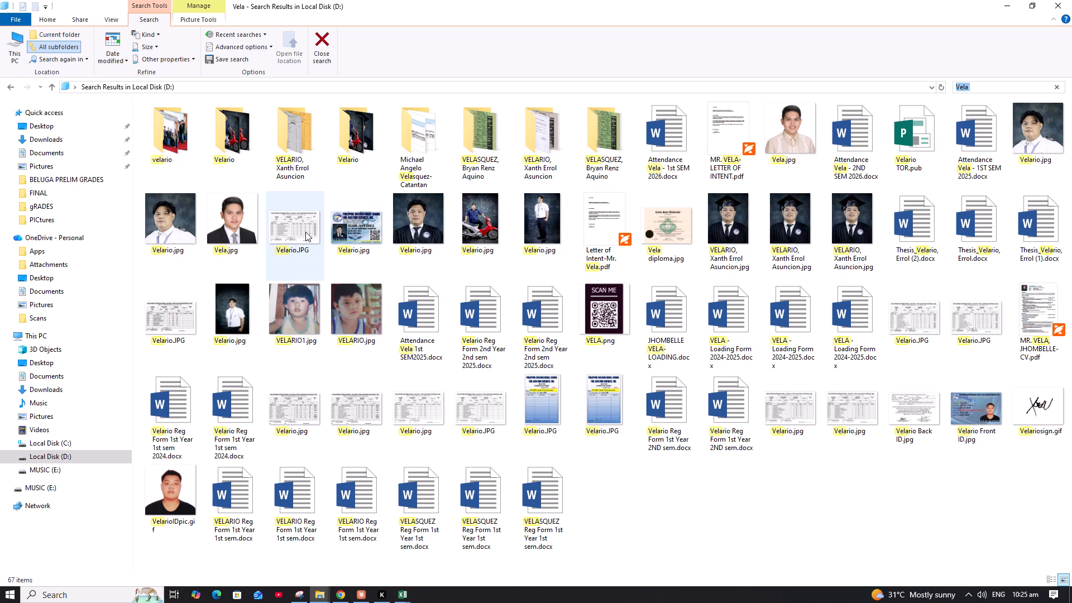
Open the file location of the Vela.jpg portrait in a dark suit from the search results.
{"action": "right_click", "coordinate": [232, 232]}
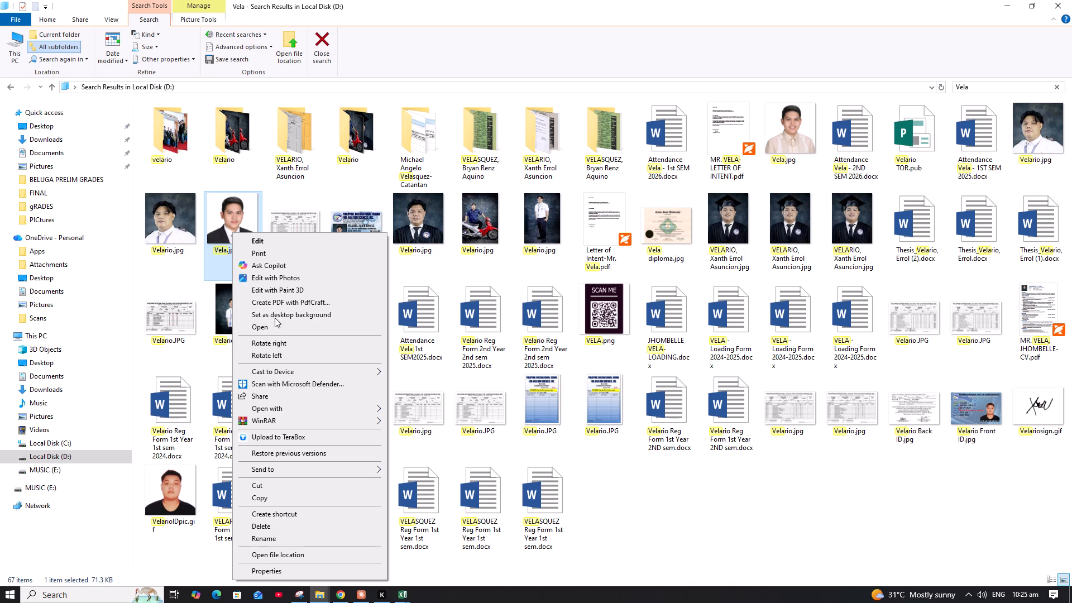
{"action": "left_click", "coordinate": [290, 556]}
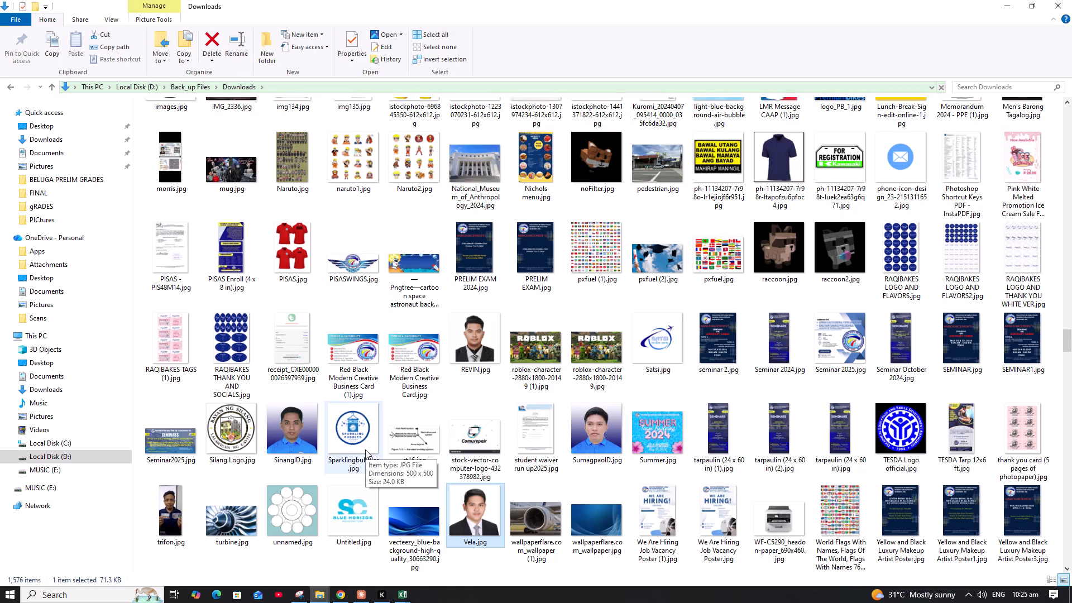
Look through the files and folders in the Back_up Files Downloads folder around and above Vela.jpg, and close the window.
{"action": "scroll", "coordinate": [365, 449], "scroll_direction": "down", "scroll_amount": 1}
{"action": "scroll", "coordinate": [365, 449], "scroll_direction": "up", "scroll_amount": 1}
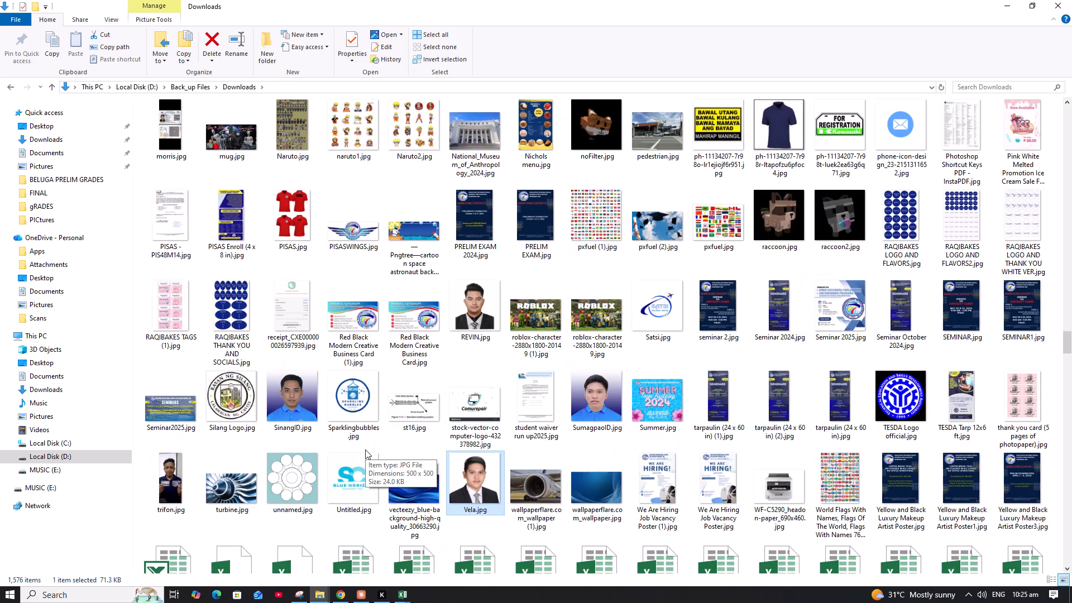
{"action": "scroll", "coordinate": [365, 449], "scroll_direction": "up", "scroll_amount": 2}
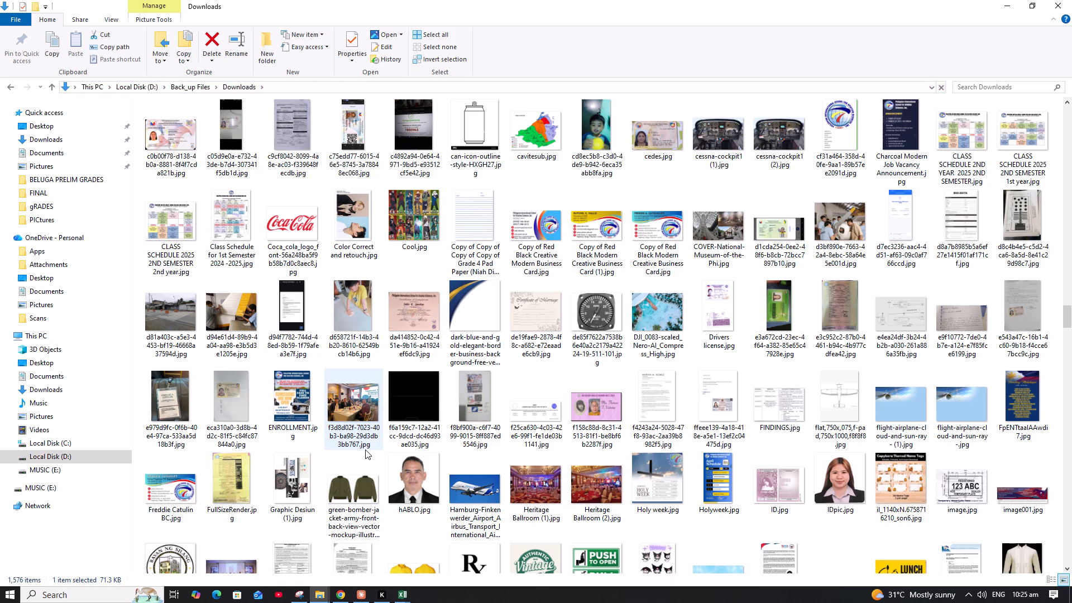
{"action": "scroll", "coordinate": [365, 449], "scroll_direction": "up", "scroll_amount": 12}
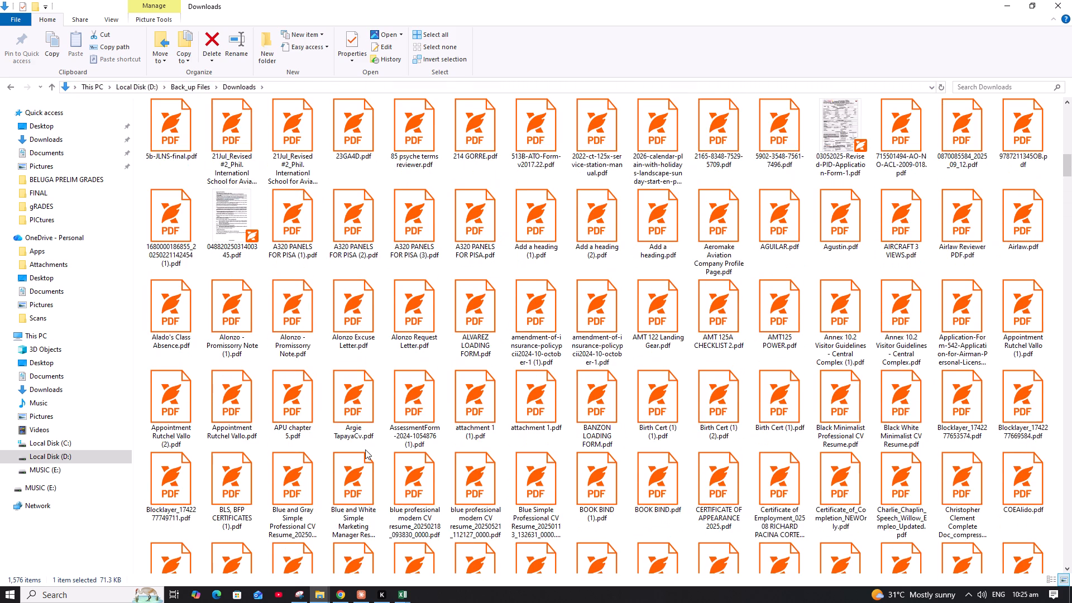
{"action": "scroll", "coordinate": [365, 449], "scroll_direction": "up", "scroll_amount": 3}
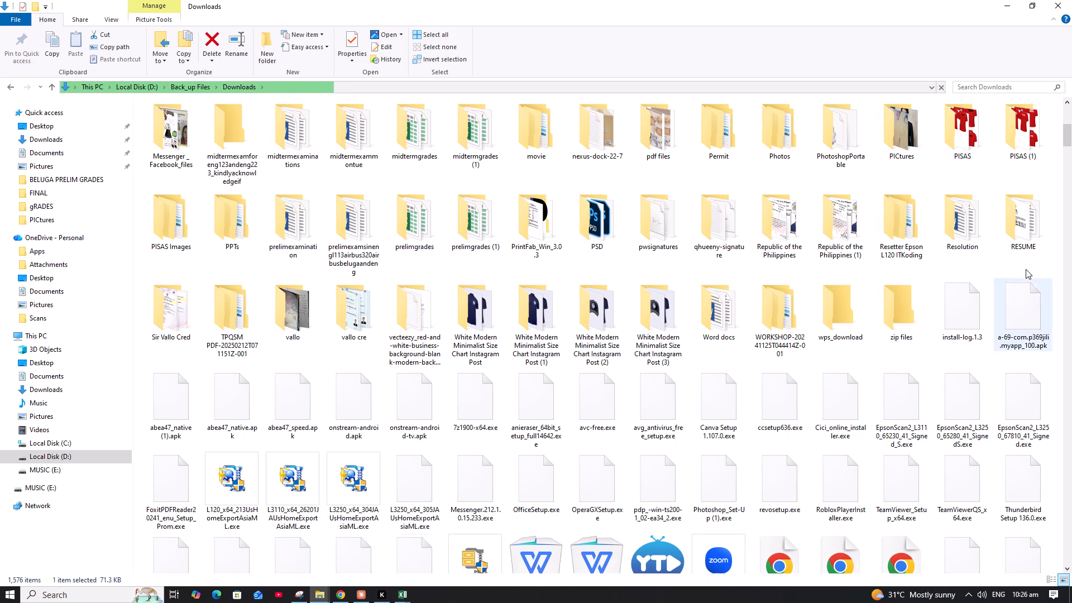
{"action": "left_click", "coordinate": [1059, 5]}
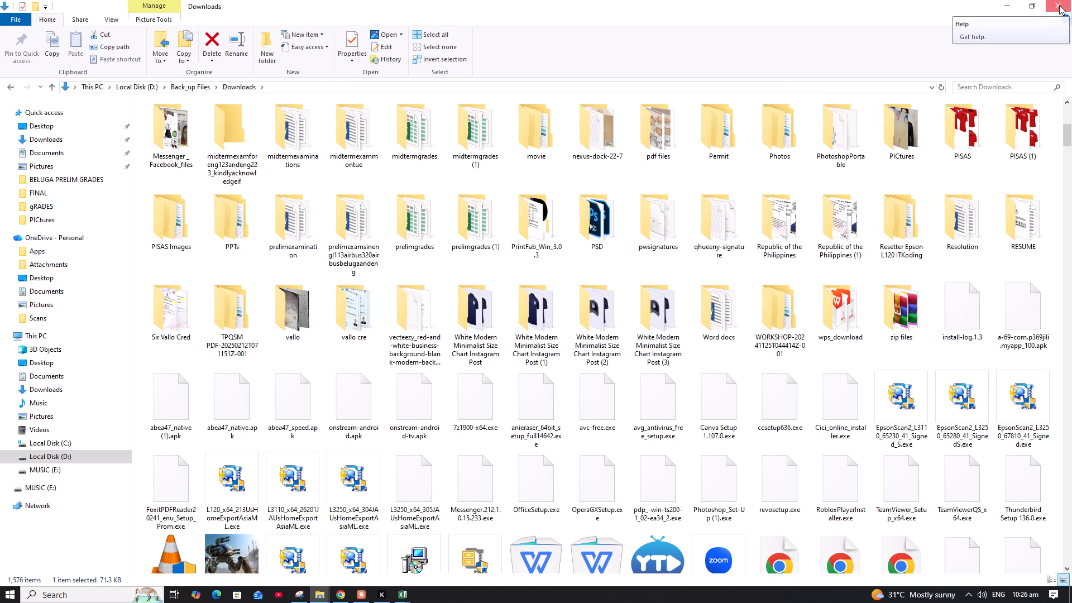
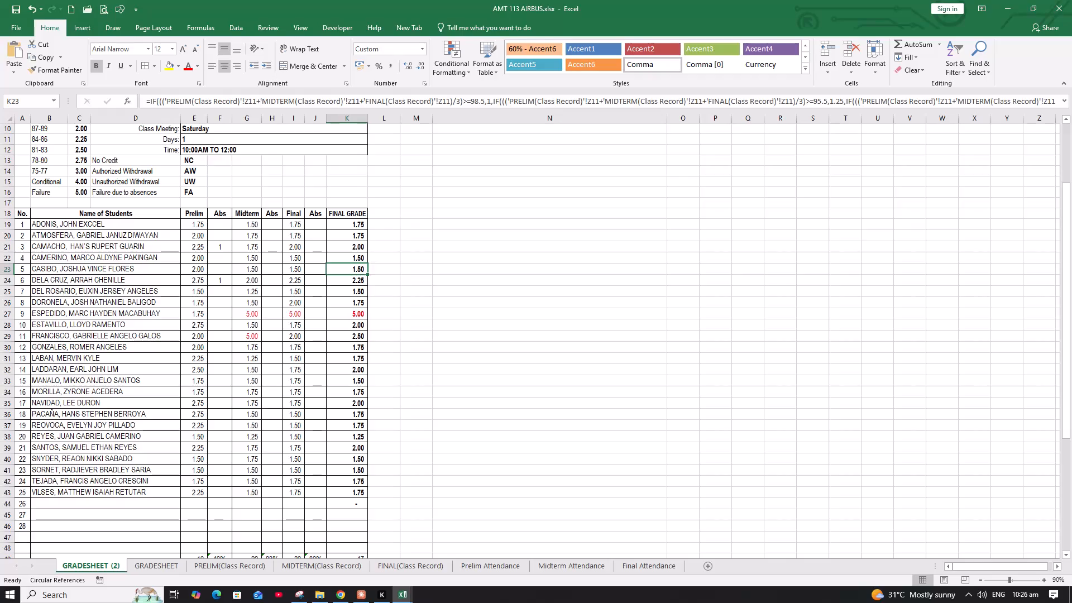
Compare the AMT 113 and AMT 116 AIRBUS grade sheets, checking the first student's Prelim and FINAL GRADE formulas in AMT 116.
{"action": "scroll", "coordinate": [367, 316], "scroll_direction": "up", "scroll_amount": 8}
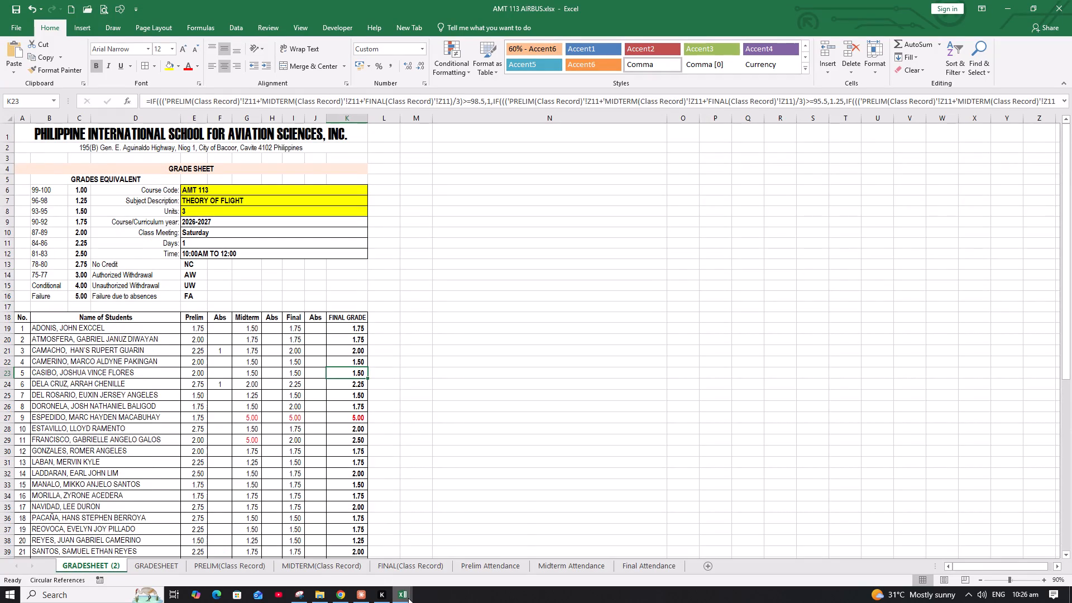
{"action": "left_click", "coordinate": [428, 564]}
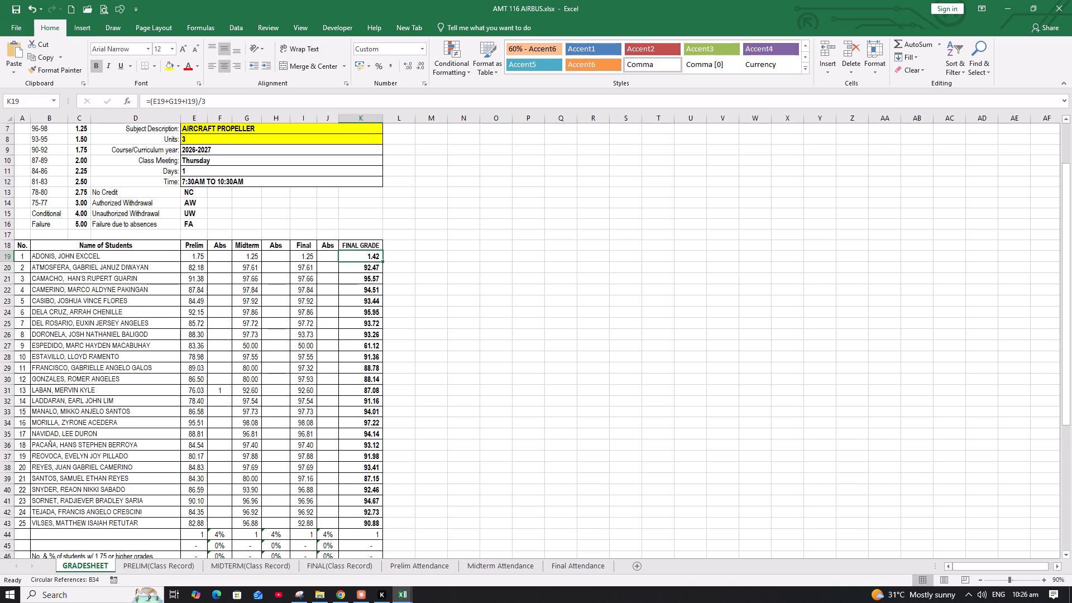
{"action": "left_click", "coordinate": [357, 266]}
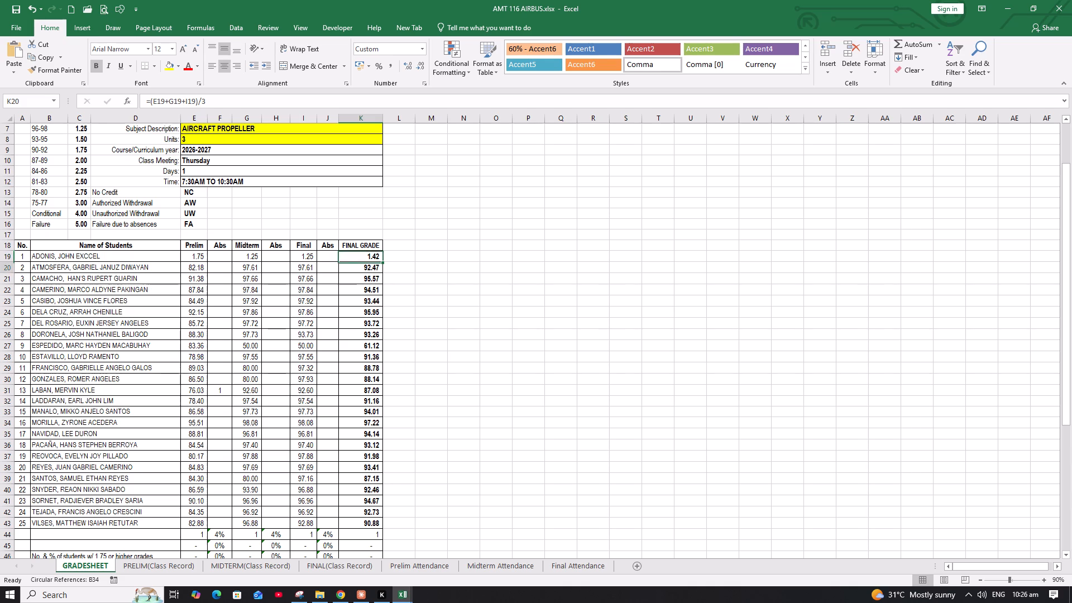
{"action": "left_click", "coordinate": [360, 253]}
{"action": "left_click", "coordinate": [195, 254]}
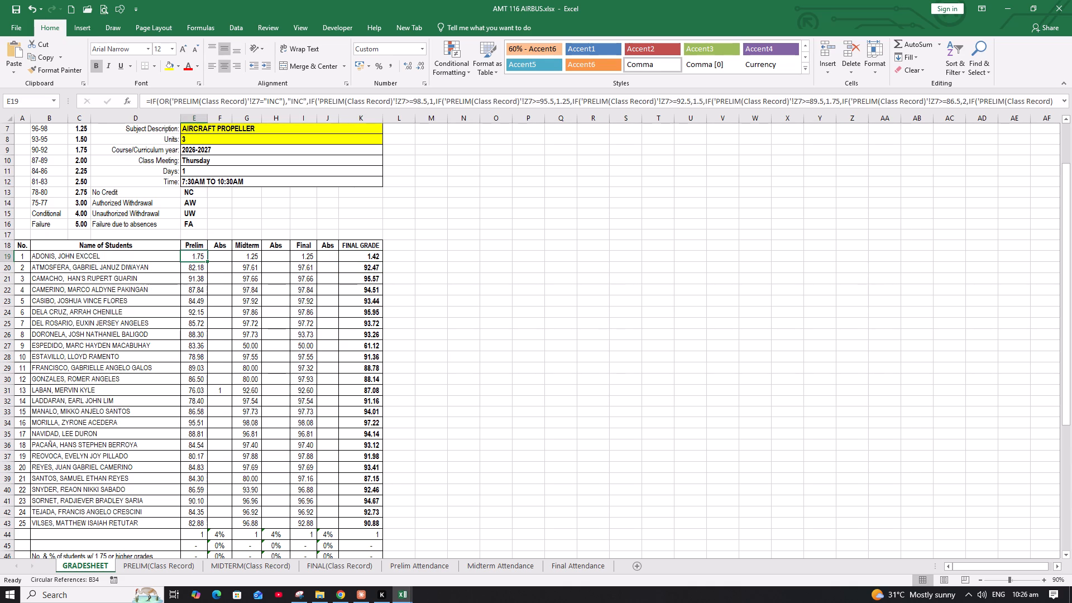
{"action": "left_click", "coordinate": [362, 255]}
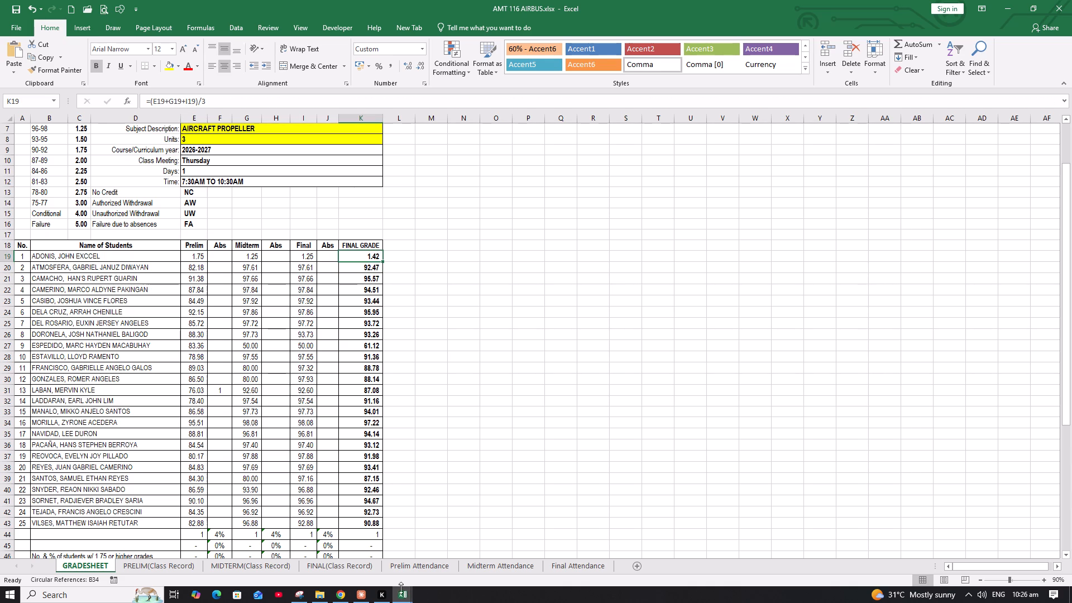
Copy the full FINAL GRADE formula from cell K19 of GRADESHEET (2) in the AMT 113 AIRBUS workbook.
{"action": "left_click", "coordinate": [404, 599]}
{"action": "left_click", "coordinate": [273, 535]}
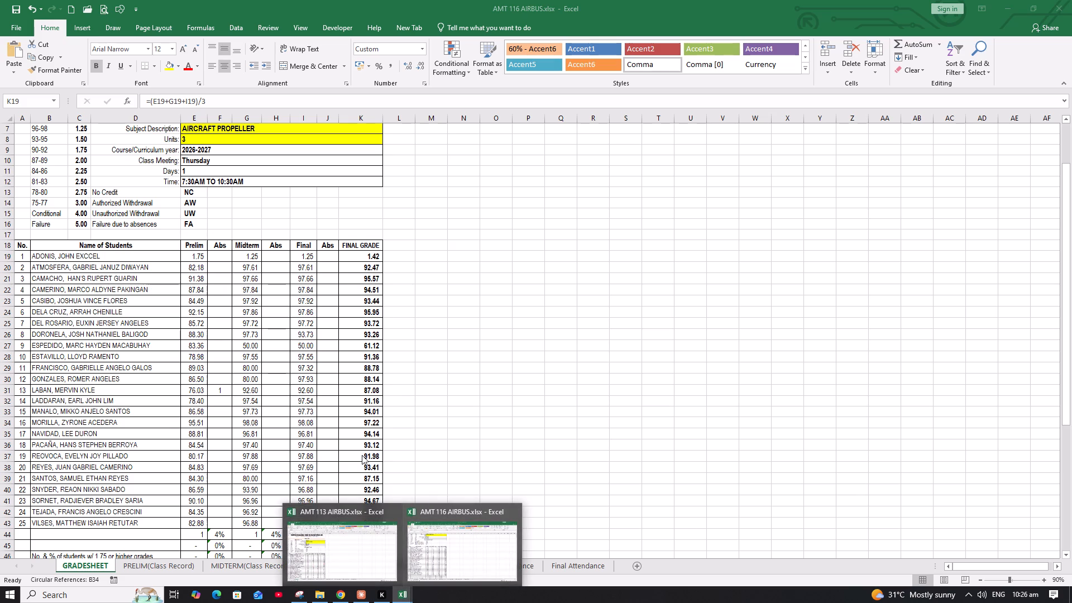
{"action": "left_click", "coordinate": [343, 552]}
{"action": "left_click", "coordinate": [361, 330]}
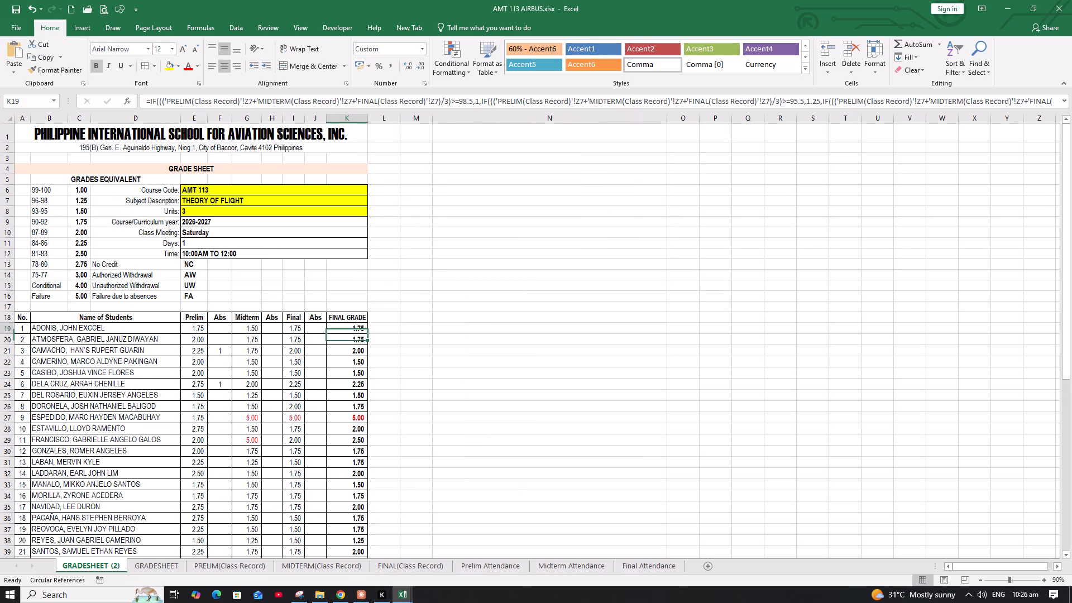
{"action": "left_click", "coordinate": [346, 100]}
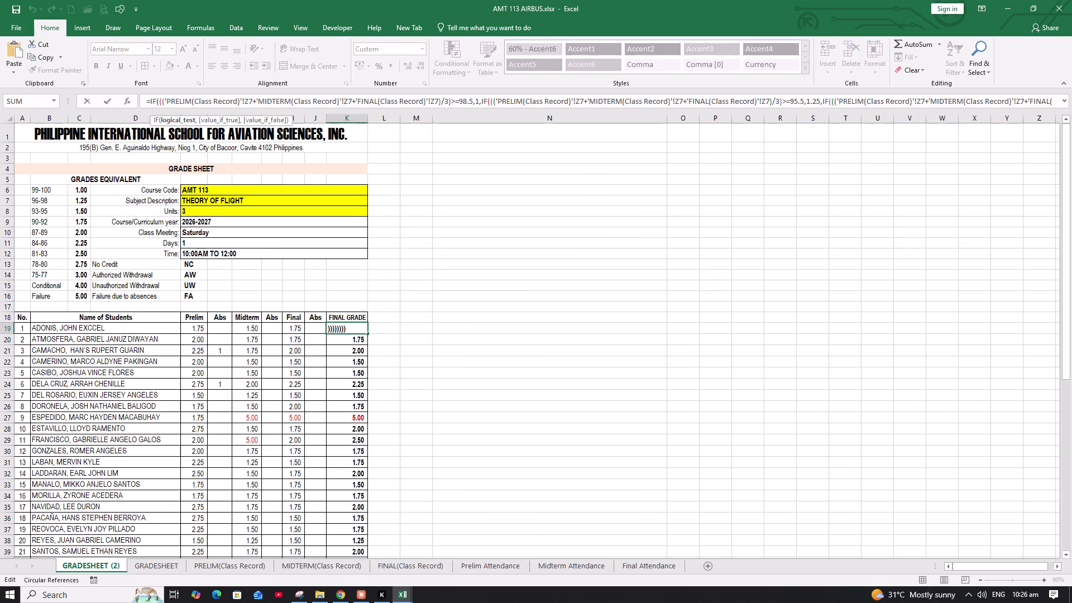
{"action": "key", "text": "ctrl+a"}
{"action": "key", "text": "ctrl+c"}
{"action": "key", "text": "ctrl+c"}
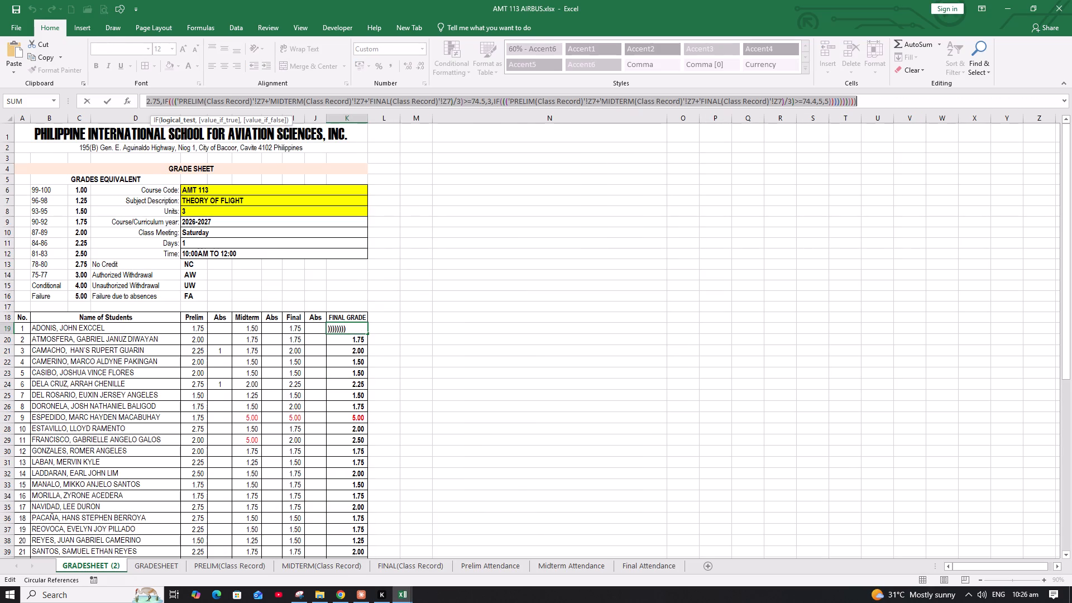
{"action": "key", "text": "Escape"}
{"action": "key", "text": "Escape"}
{"action": "key", "text": "Escape"}
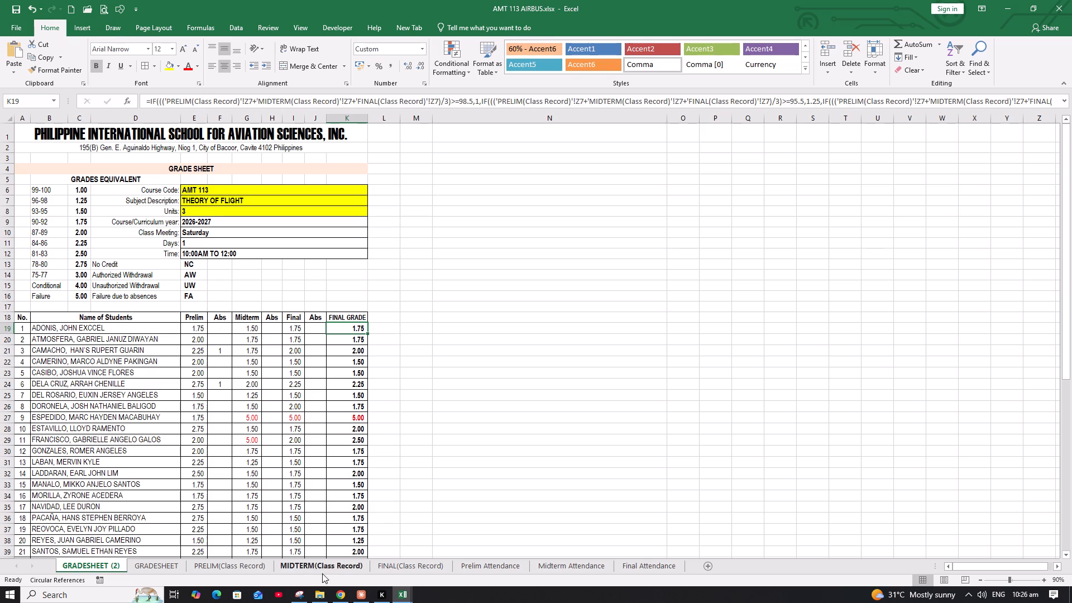
Replace the FINAL GRADE formula in K19 of the AMT 116 AIRBUS grade sheet with the copied AMT 113 formula.
{"action": "left_click", "coordinate": [402, 597]}
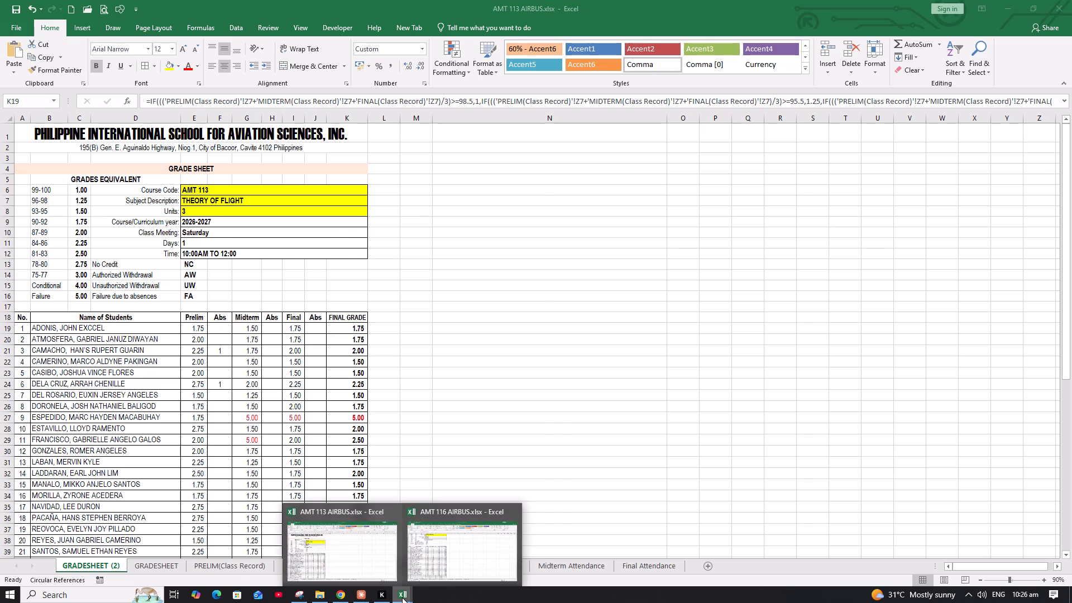
{"action": "left_click", "coordinate": [449, 553]}
{"action": "left_click", "coordinate": [352, 101]}
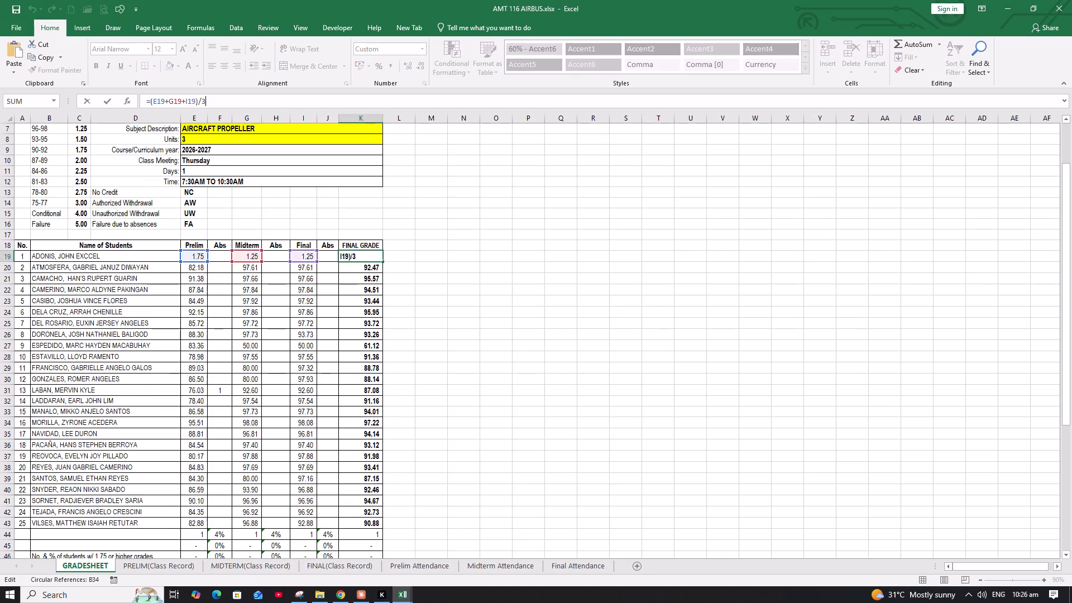
{"action": "key", "text": "ctrl+a"}
{"action": "key", "text": "ctrl+v"}
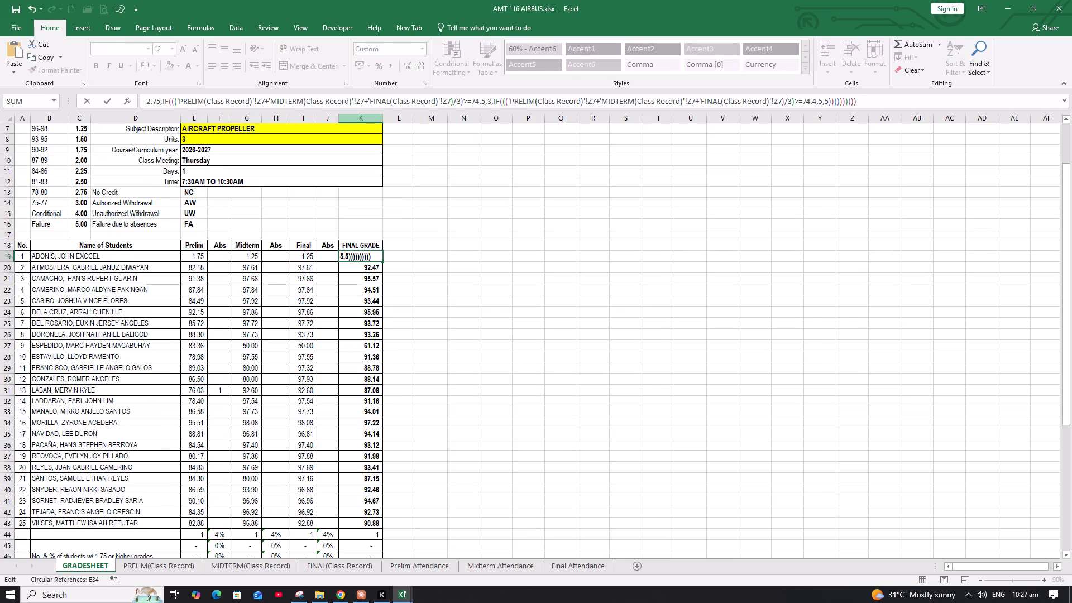
{"action": "key", "text": "Return"}
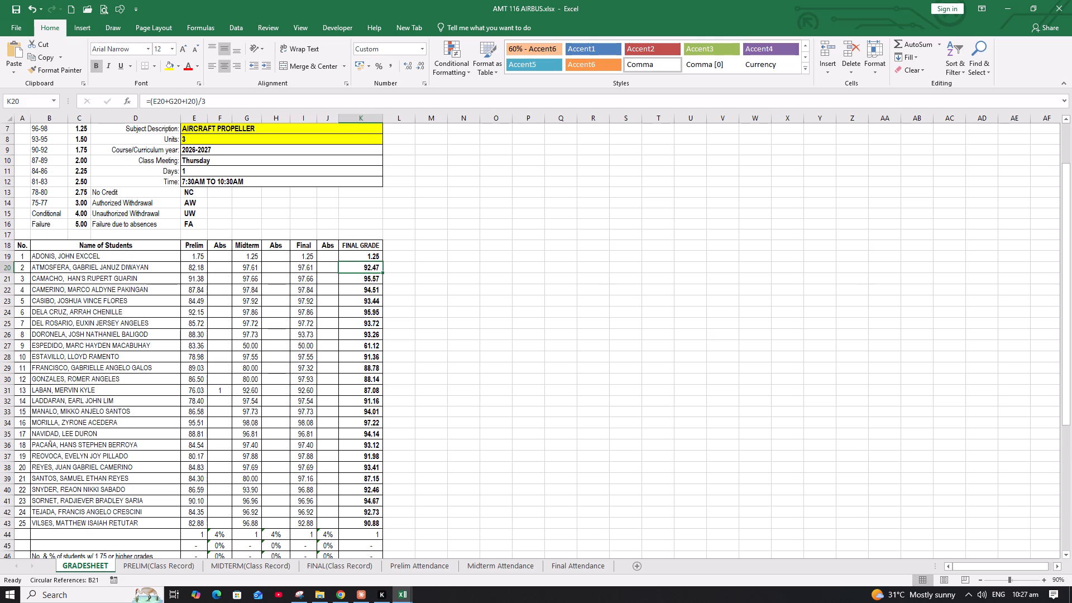
Fill the first student's Prelim, Midterm and Final grade formulas down their columns to student 25 in row 43.
{"action": "left_click", "coordinate": [360, 255]}
{"action": "left_click", "coordinate": [200, 255]}
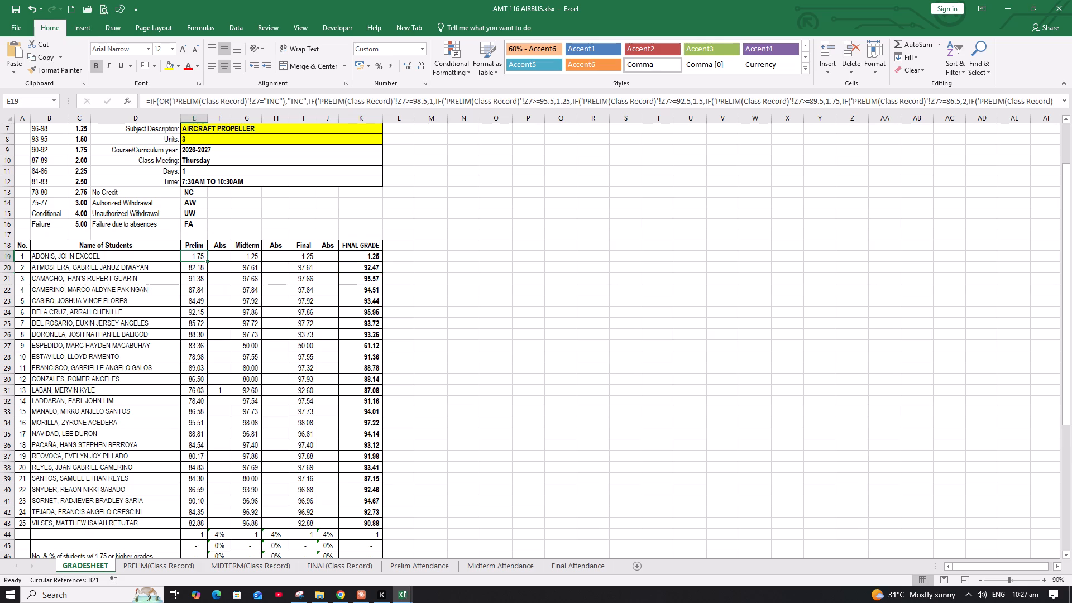
{"action": "left_click_drag", "start_coordinate": [206, 263], "coordinate": [200, 513]}
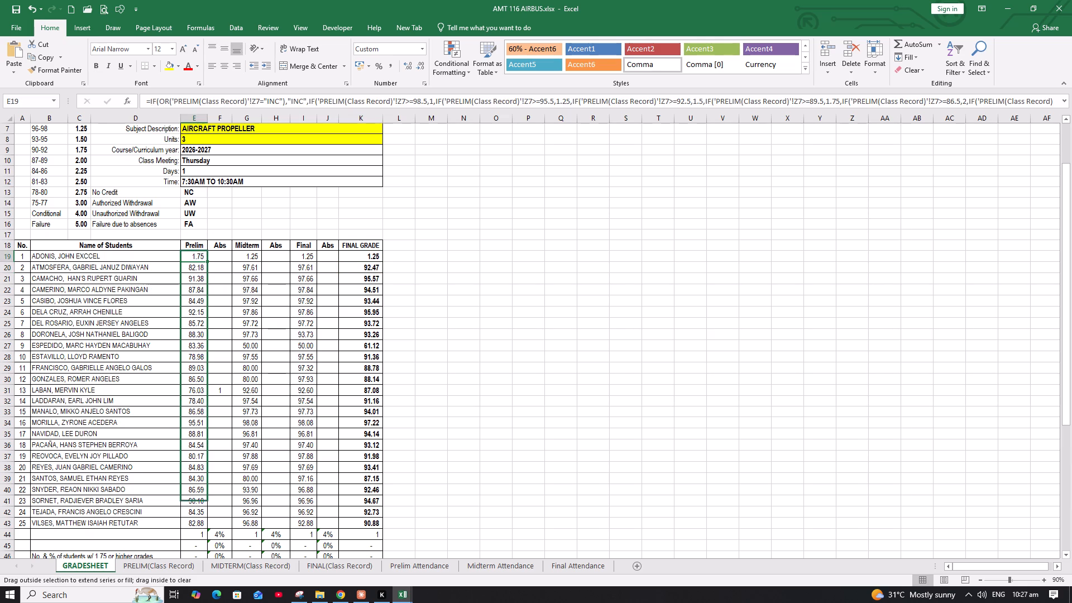
{"action": "left_click_drag", "start_coordinate": [200, 513], "coordinate": [197, 526]}
{"action": "left_click", "coordinate": [248, 256]}
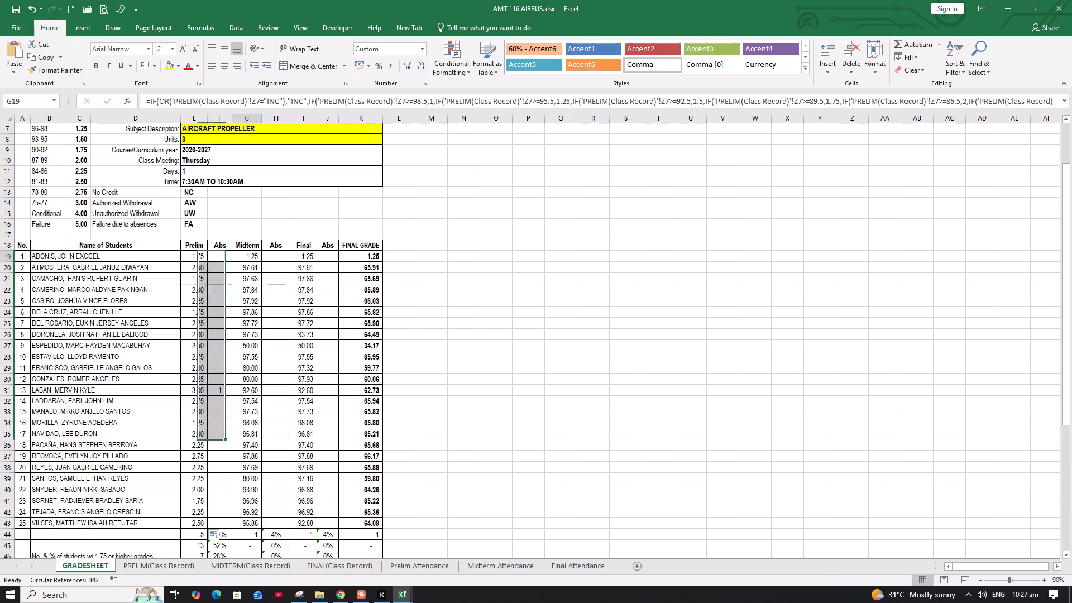
{"action": "left_click_drag", "start_coordinate": [260, 262], "coordinate": [250, 520]}
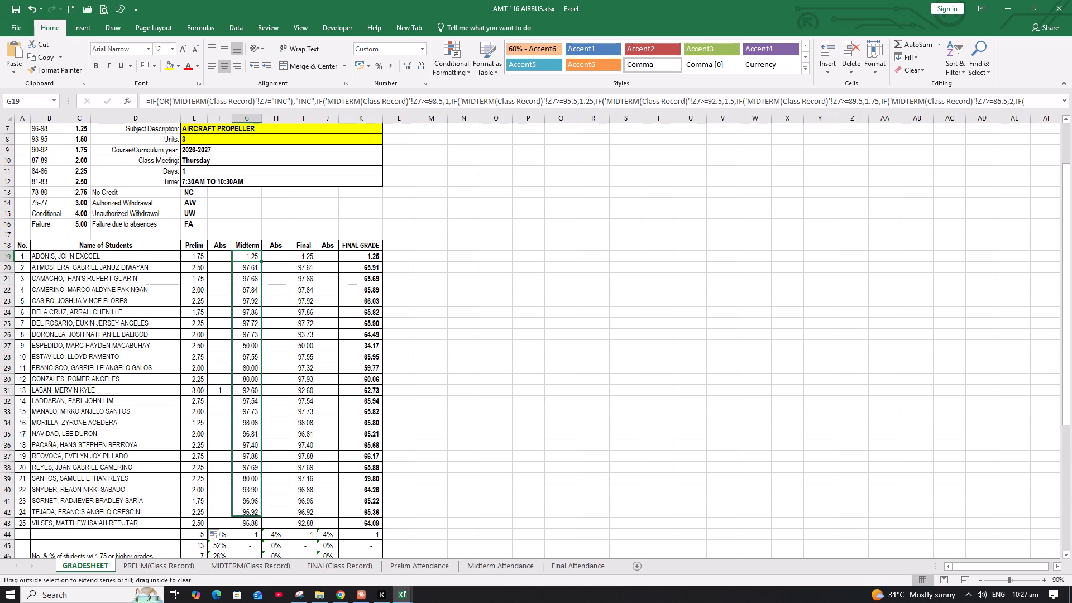
{"action": "left_click_drag", "start_coordinate": [250, 520], "coordinate": [248, 524]}
{"action": "left_click", "coordinate": [301, 253]}
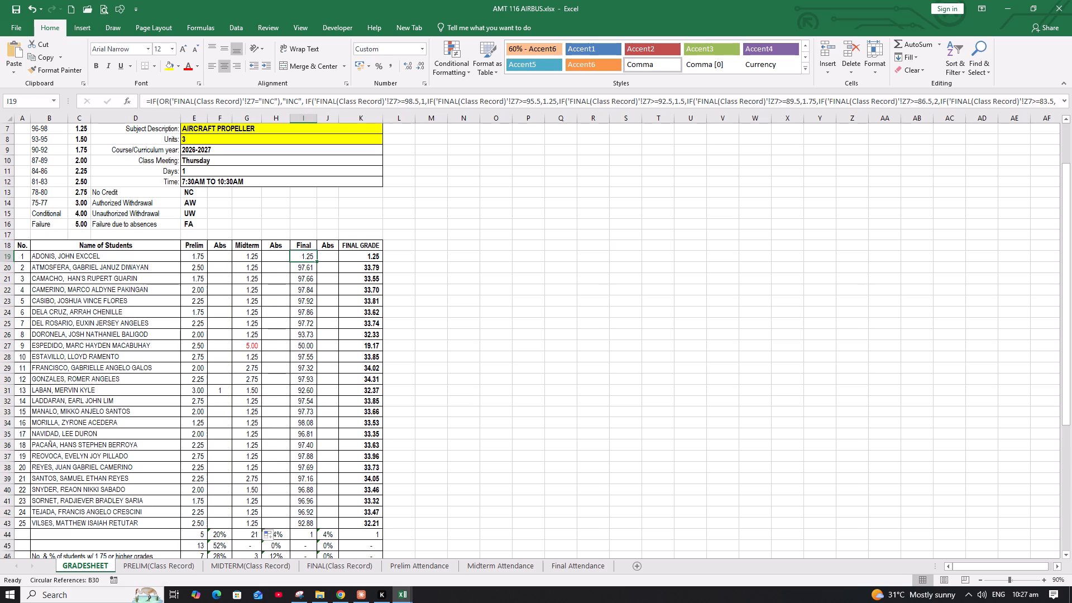
{"action": "left_click_drag", "start_coordinate": [317, 261], "coordinate": [309, 524]}
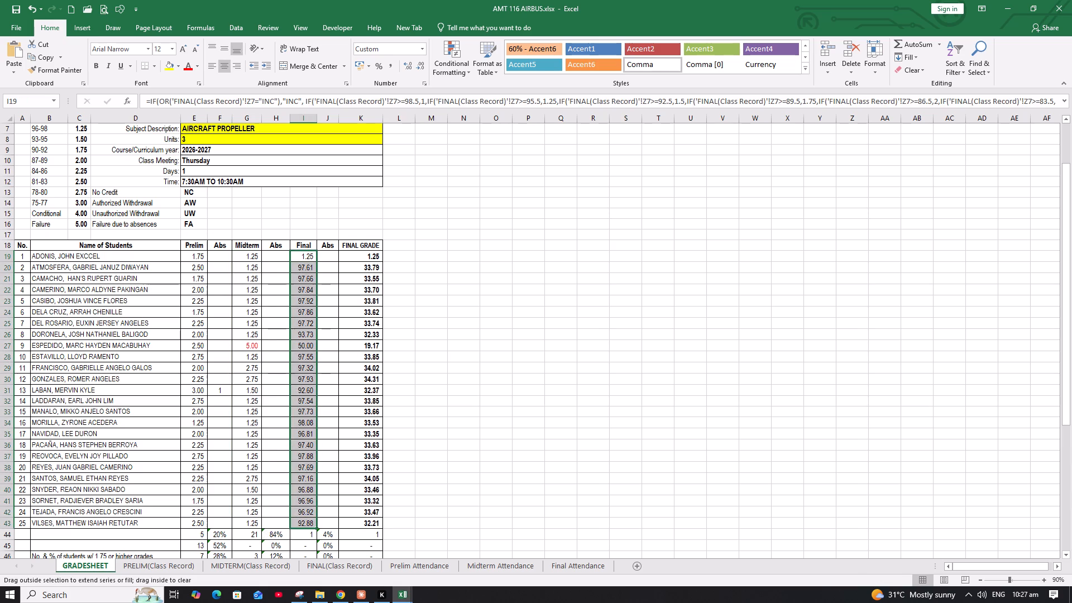
Fill the FINAL GRADE formula in K19 down the column to student 25 in row 43.
{"action": "left_click", "coordinate": [364, 253]}
{"action": "left_click_drag", "start_coordinate": [382, 262], "coordinate": [382, 270]}
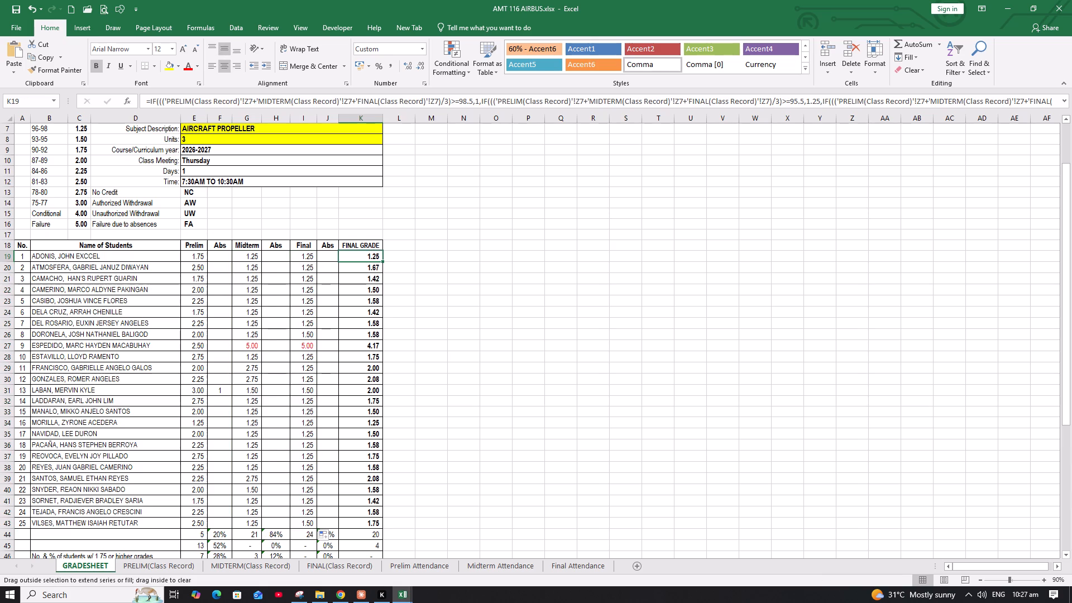
{"action": "left_click_drag", "start_coordinate": [382, 270], "coordinate": [385, 524]}
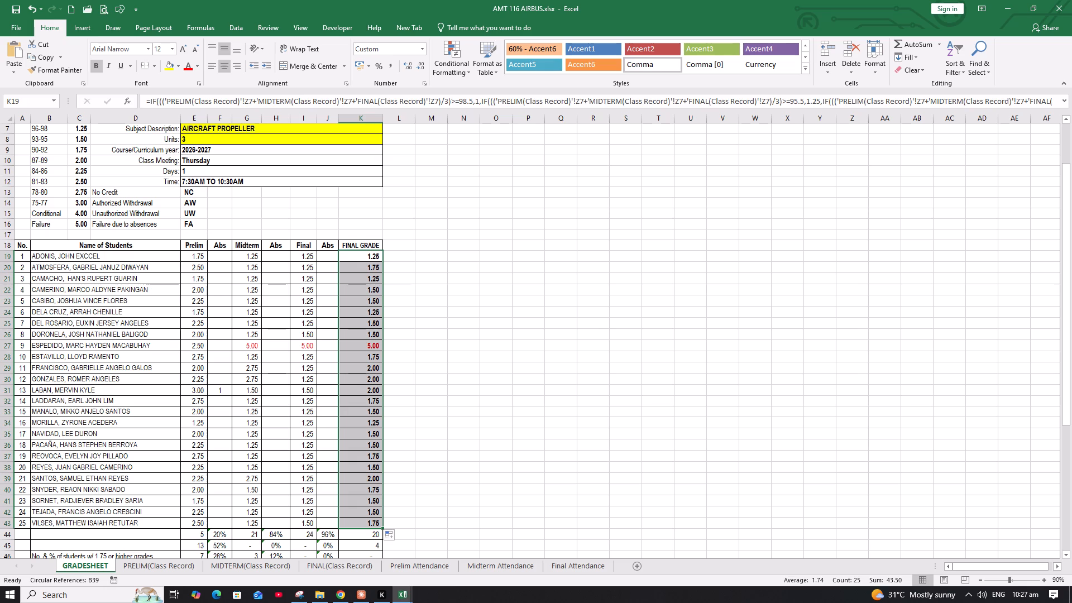
{"action": "left_click", "coordinate": [431, 332]}
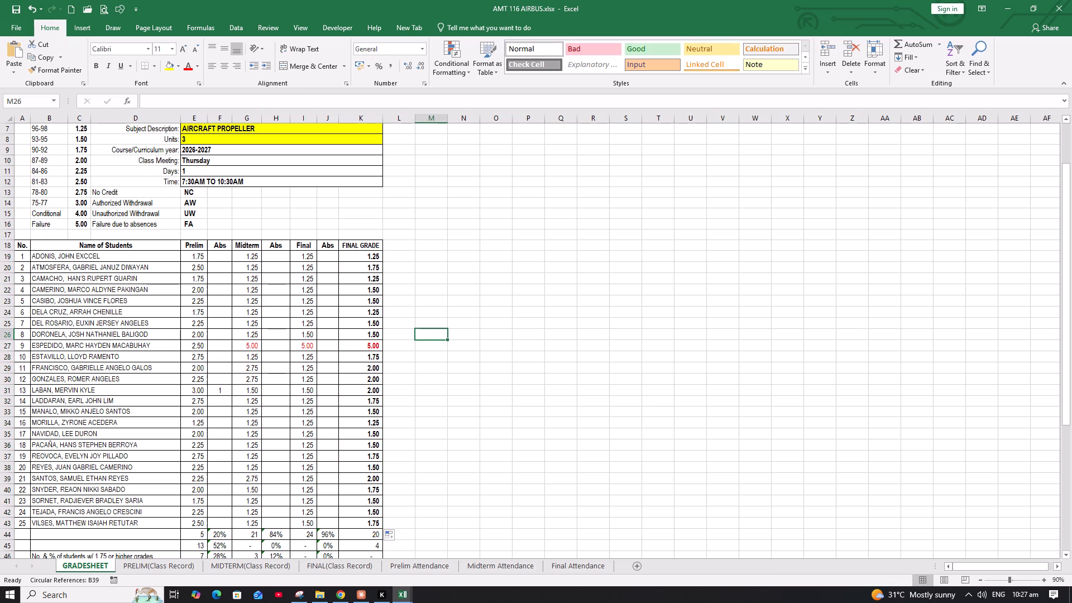
Save the AMT 116 AIRBUS workbook.
{"action": "scroll", "coordinate": [430, 330], "scroll_direction": "up", "scroll_amount": 4}
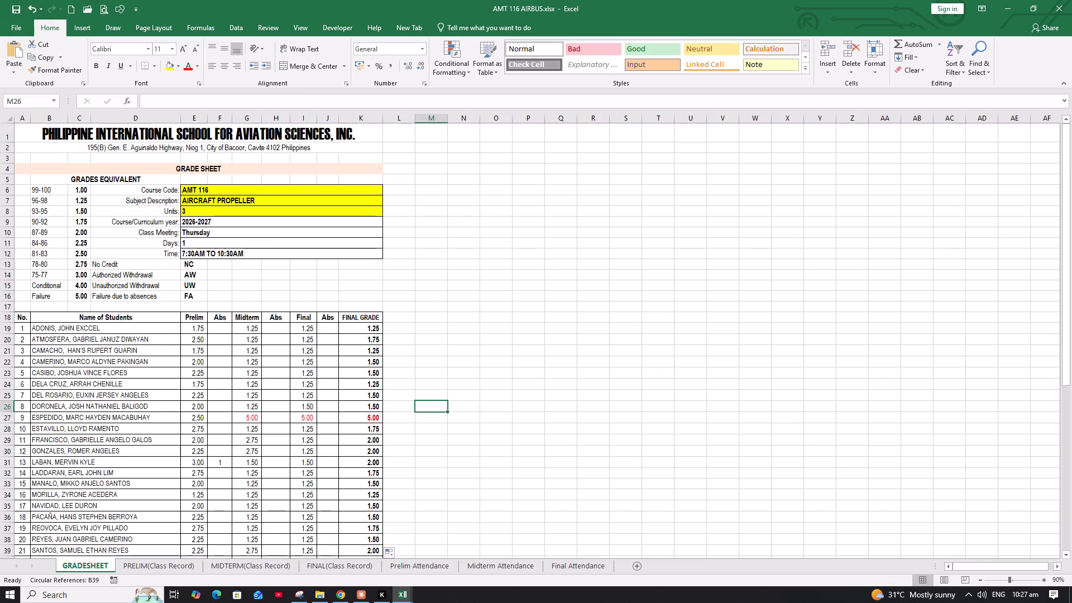
{"action": "left_click", "coordinate": [20, 13]}
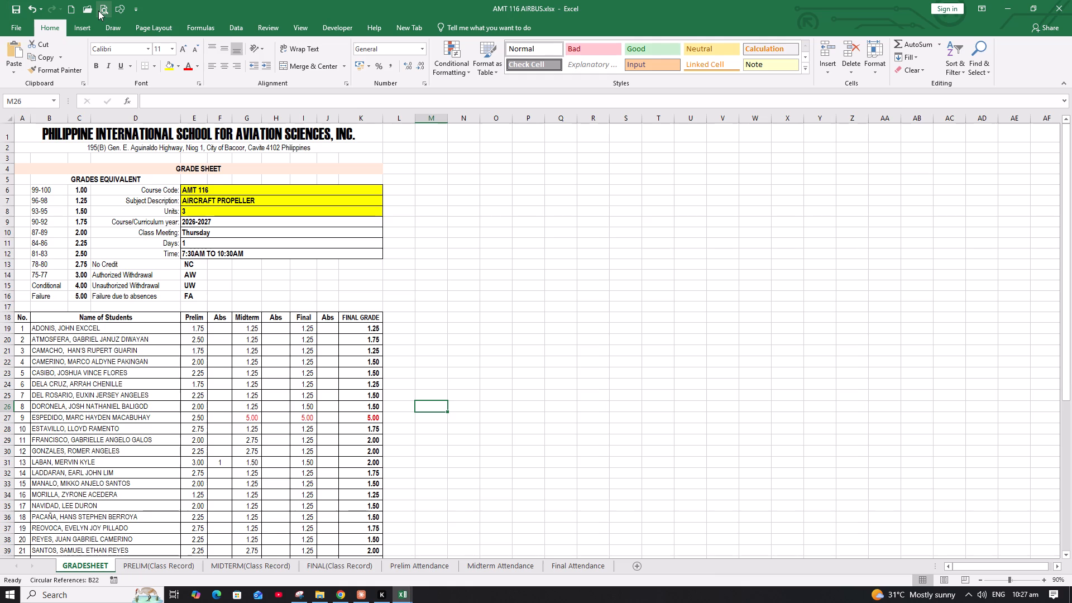
Print the AMT 116 grade sheet on Legal 8 1/2 x 14 in paper with the last custom margins setting.
{"action": "left_click", "coordinate": [102, 9]}
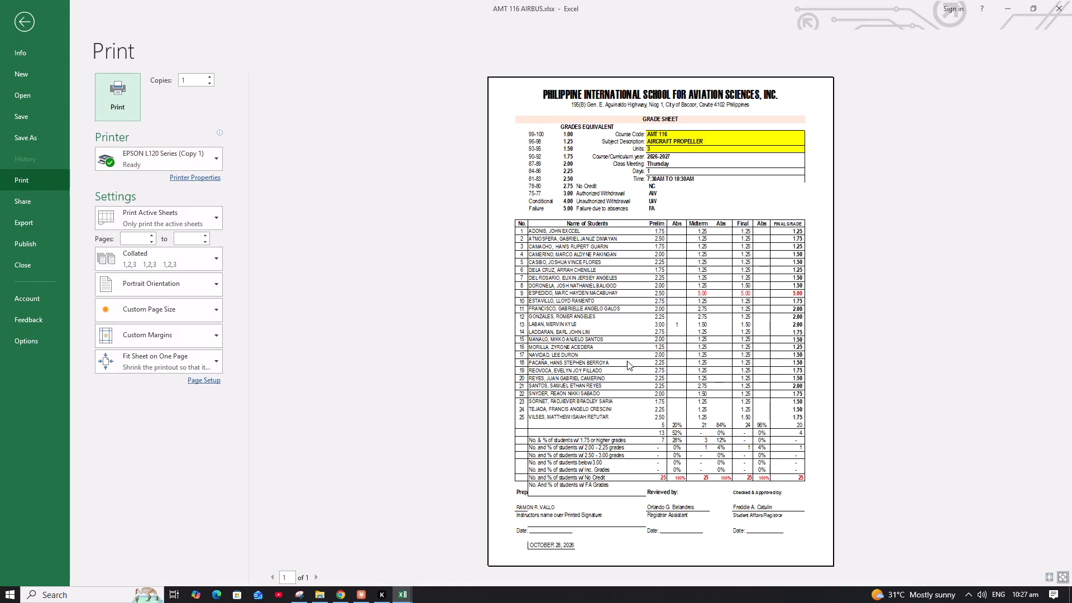
{"action": "scroll", "coordinate": [626, 362], "scroll_direction": "down", "scroll_amount": 1}
{"action": "left_click", "coordinate": [162, 310]}
{"action": "left_click", "coordinate": [163, 384]}
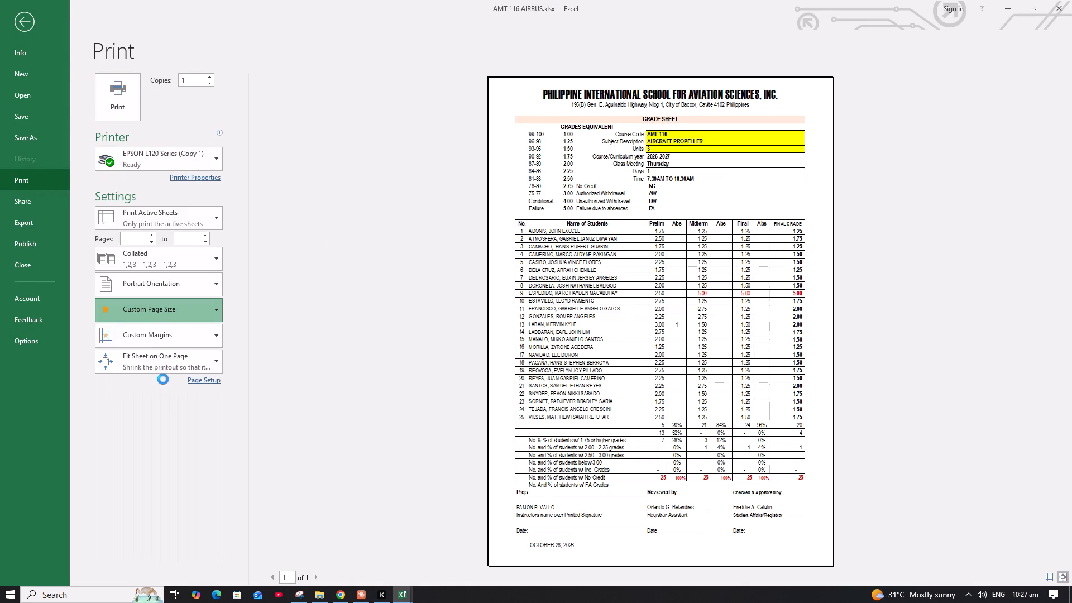
{"action": "left_click", "coordinate": [161, 343]}
{"action": "left_click", "coordinate": [163, 377]}
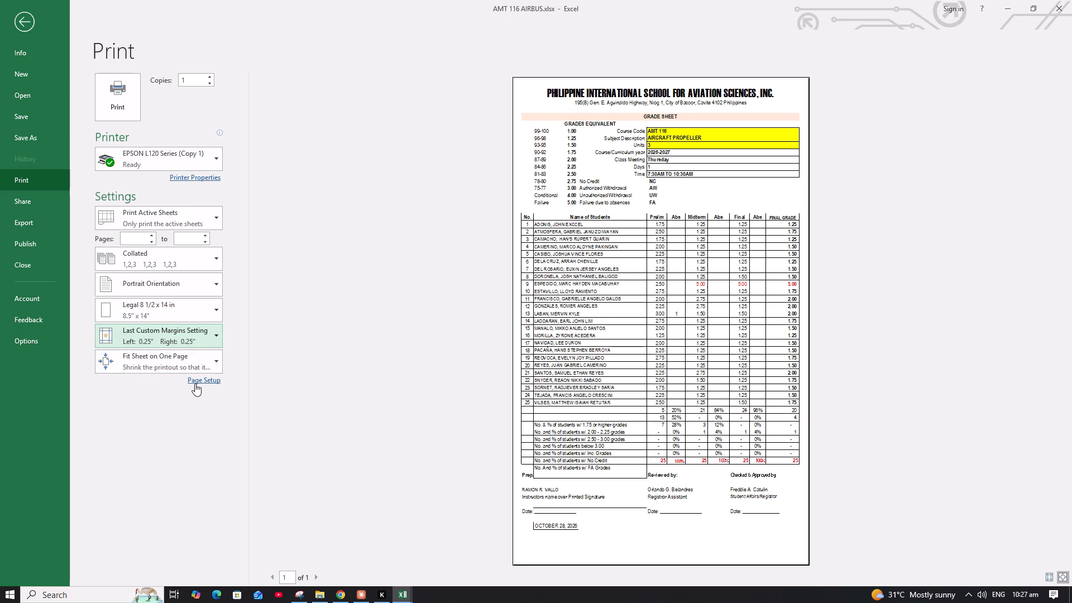
{"action": "left_click", "coordinate": [120, 98]}
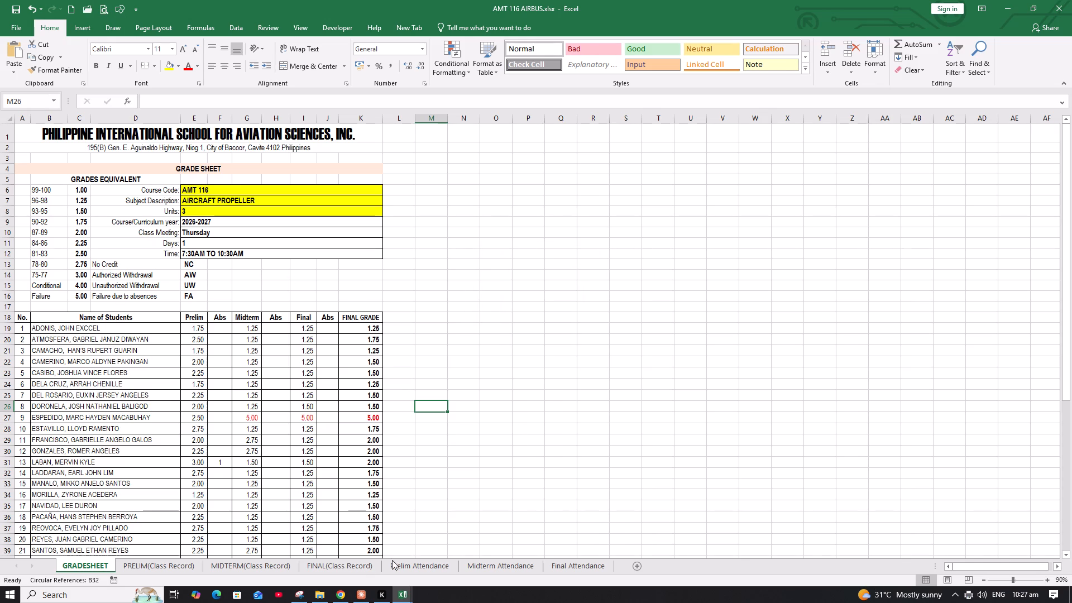
Preview the FINAL(Class Record) sheet for printing and look through the available paper sizes, including those in Page Setup.
{"action": "left_click", "coordinate": [353, 565]}
{"action": "scroll", "coordinate": [271, 214], "scroll_direction": "up", "scroll_amount": 7}
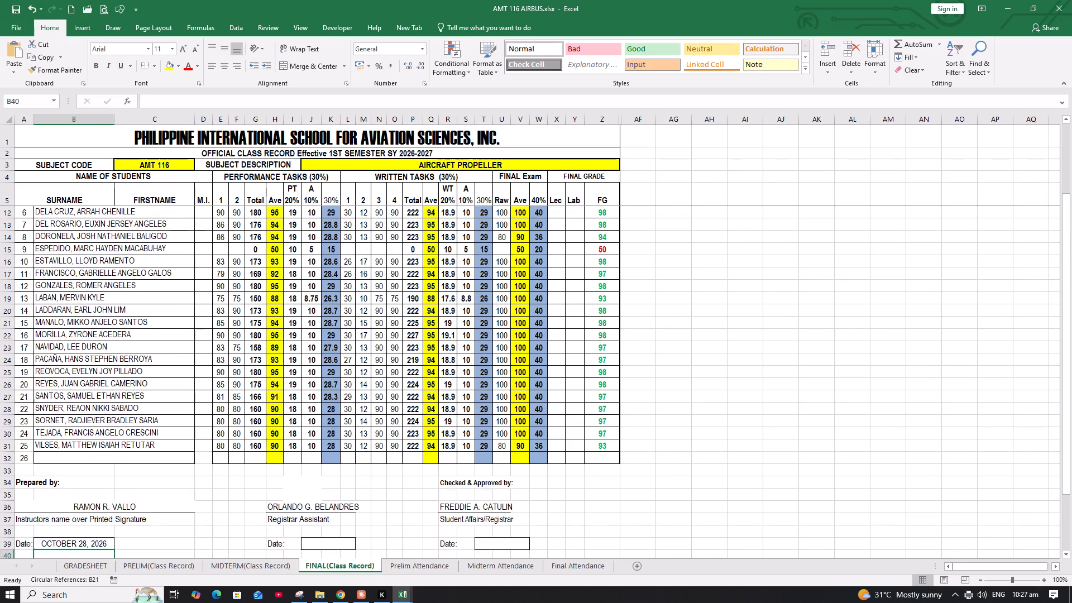
{"action": "scroll", "coordinate": [272, 214], "scroll_direction": "up", "scroll_amount": 11}
{"action": "left_click", "coordinate": [108, 8]}
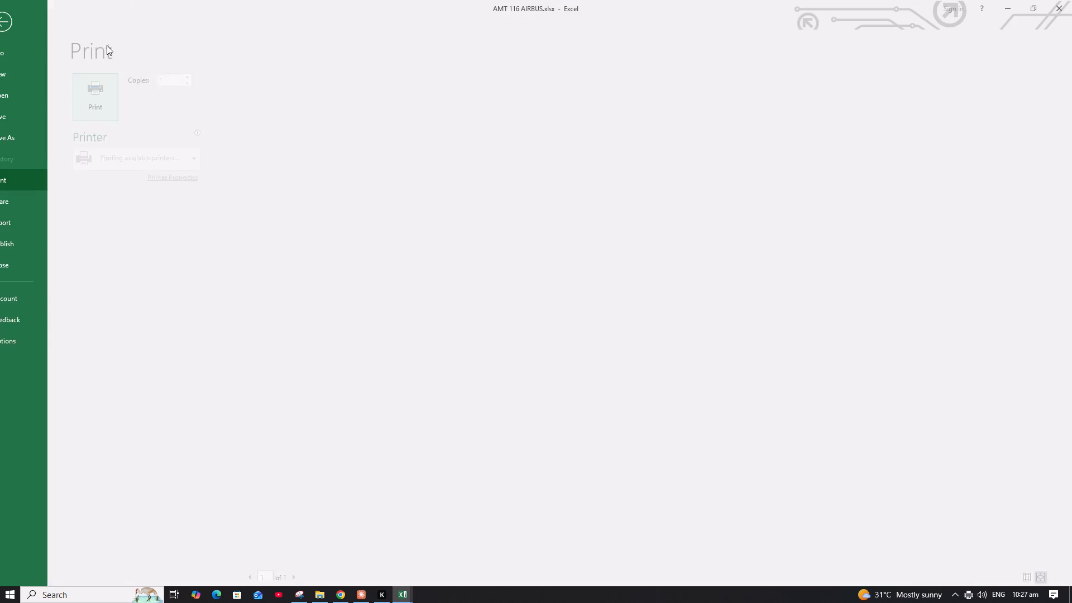
{"action": "left_click", "coordinate": [174, 309]}
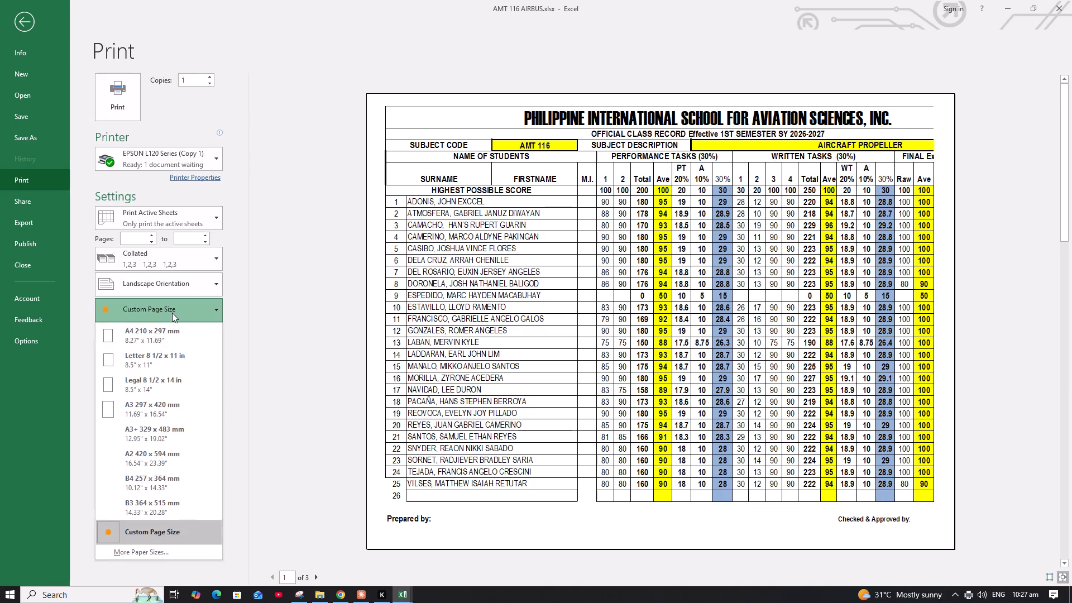
{"action": "left_click_drag", "start_coordinate": [173, 382], "coordinate": [156, 538]}
{"action": "left_click_drag", "start_coordinate": [156, 538], "coordinate": [156, 548]}
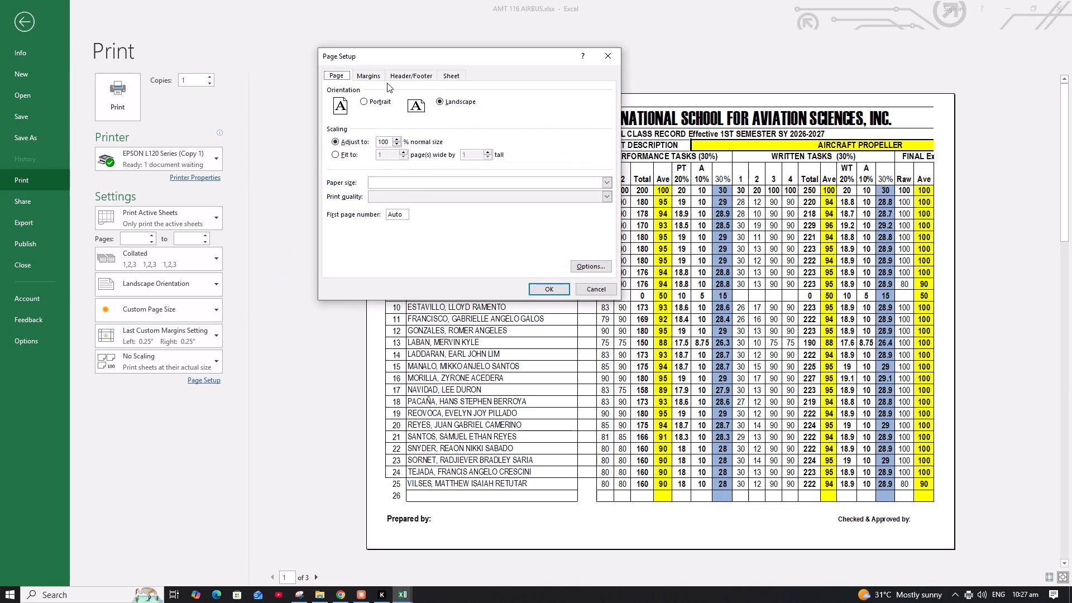
{"action": "left_click", "coordinate": [385, 180]}
{"action": "scroll", "coordinate": [390, 221], "scroll_direction": "down", "scroll_amount": 4}
{"action": "scroll", "coordinate": [390, 221], "scroll_direction": "up", "scroll_amount": 3}
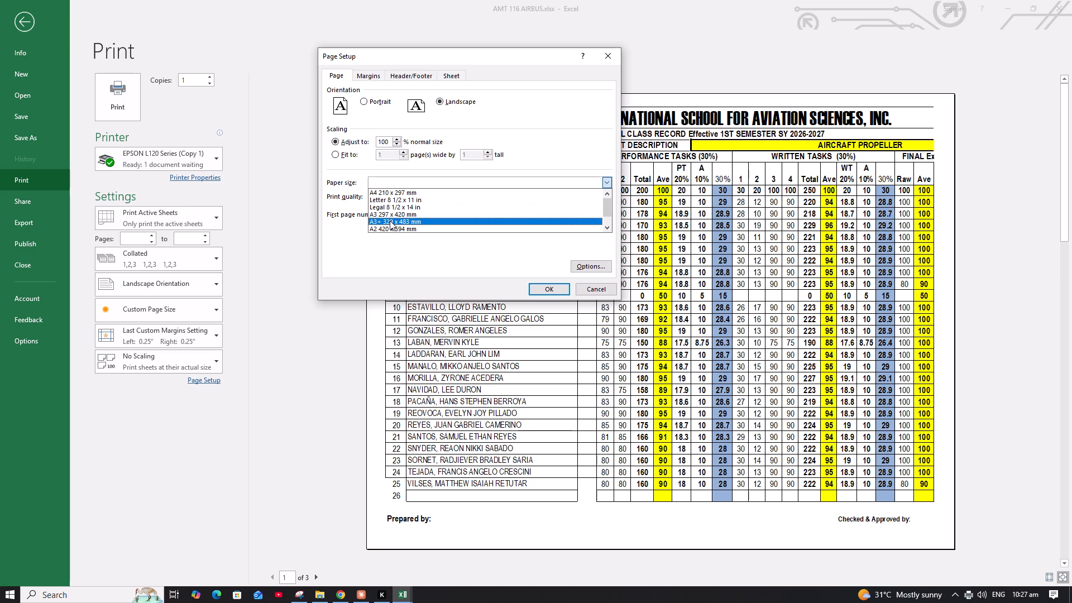
{"action": "scroll", "coordinate": [390, 221], "scroll_direction": "down", "scroll_amount": 4}
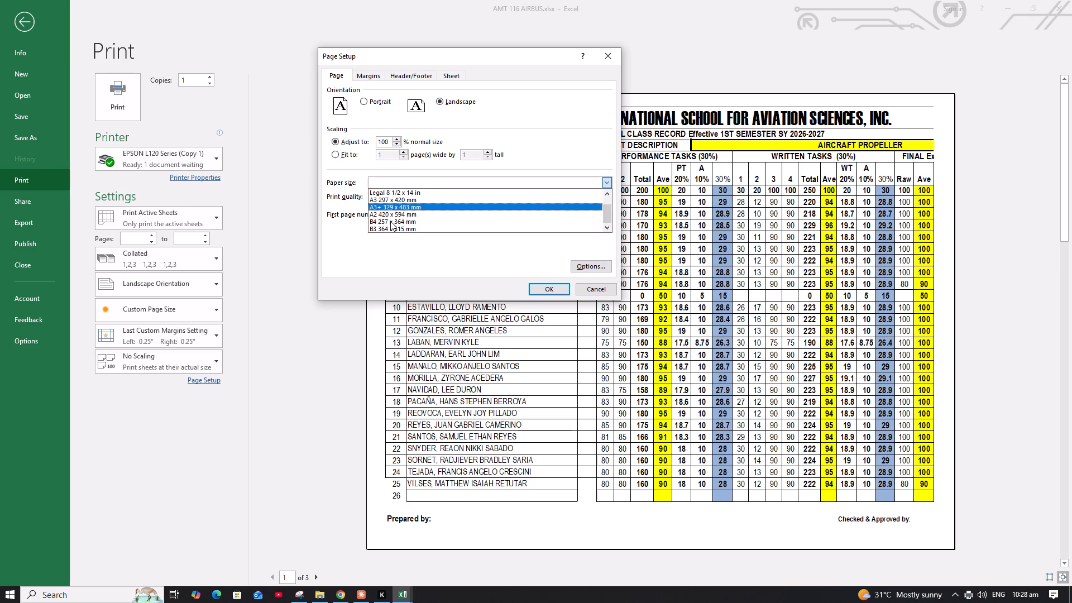
{"action": "scroll", "coordinate": [390, 224], "scroll_direction": "down", "scroll_amount": 3}
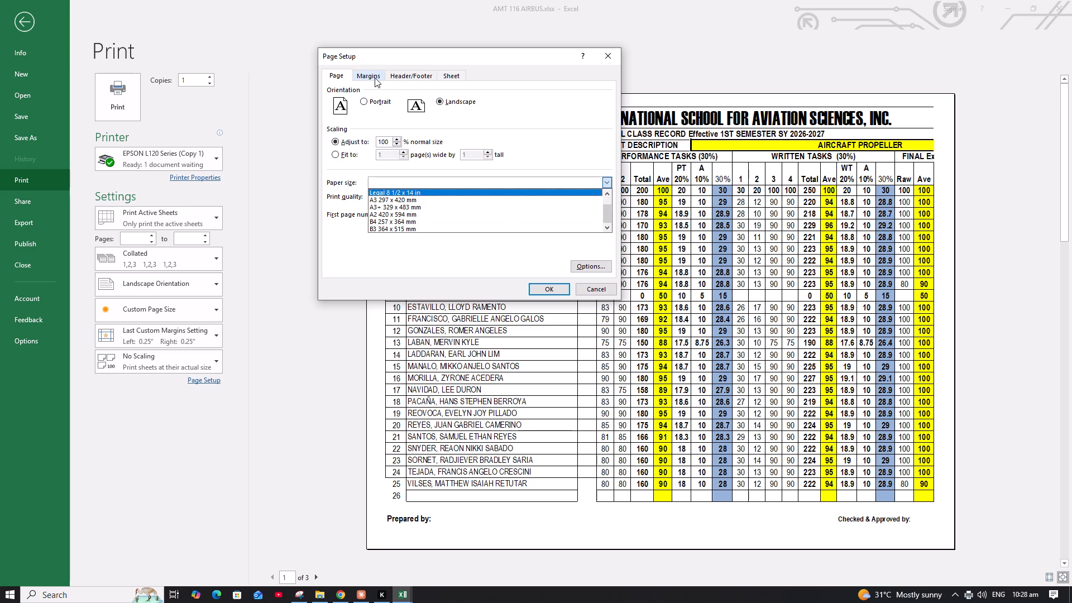
Change the FINAL(Class Record) page centering to vertical on and horizontal off.
{"action": "left_click", "coordinate": [374, 75]}
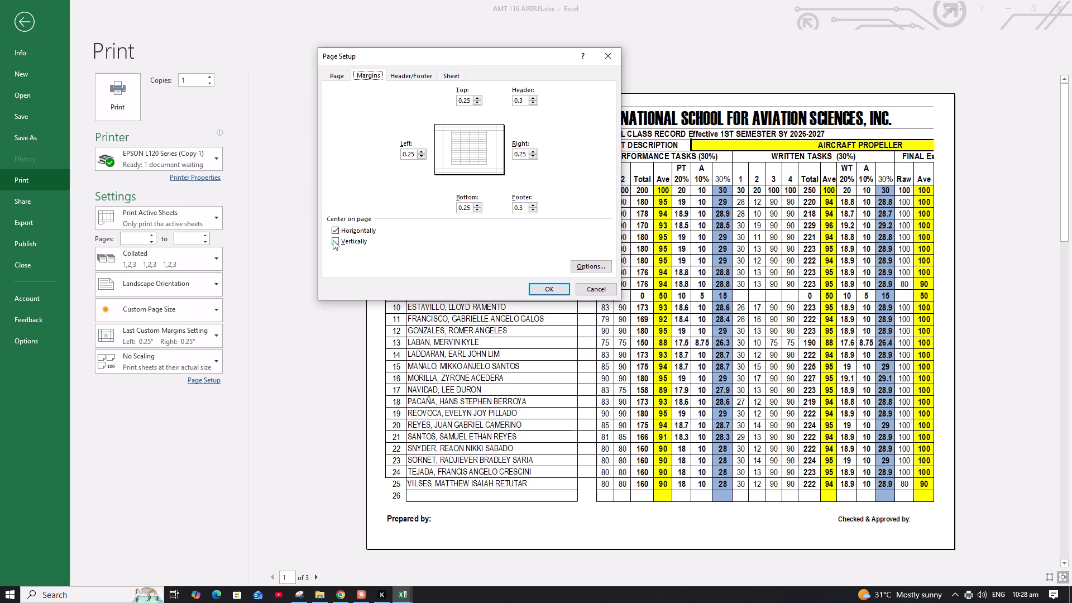
{"action": "left_click", "coordinate": [333, 240]}
{"action": "left_click", "coordinate": [342, 228]}
{"action": "left_click", "coordinate": [543, 285]}
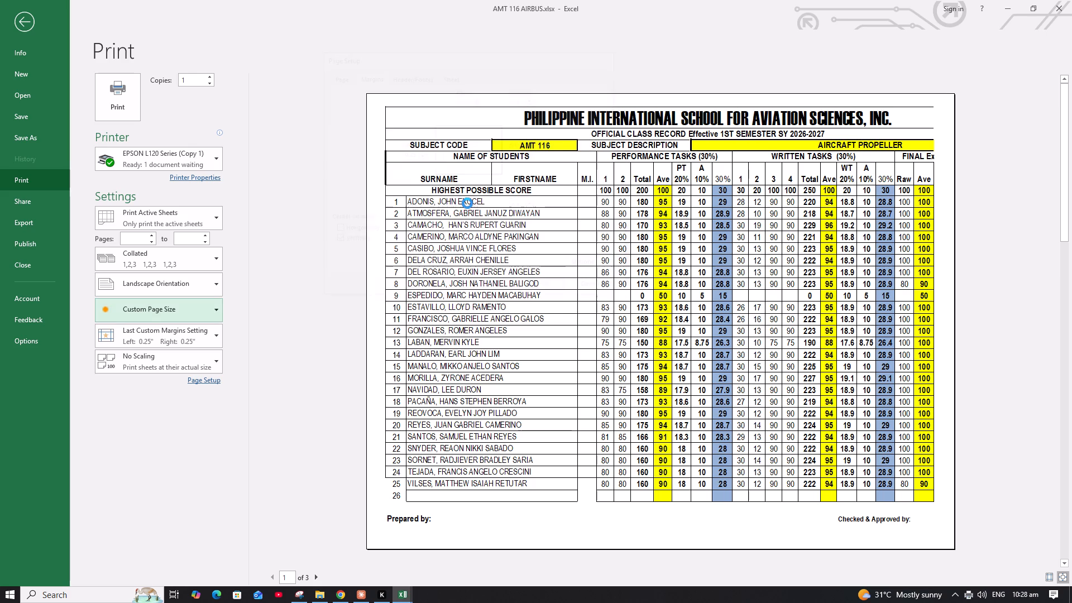
Set the FINAL(Class Record) paper size to Legal 8 1/2 x 14 in.
{"action": "left_click", "coordinate": [169, 336]}
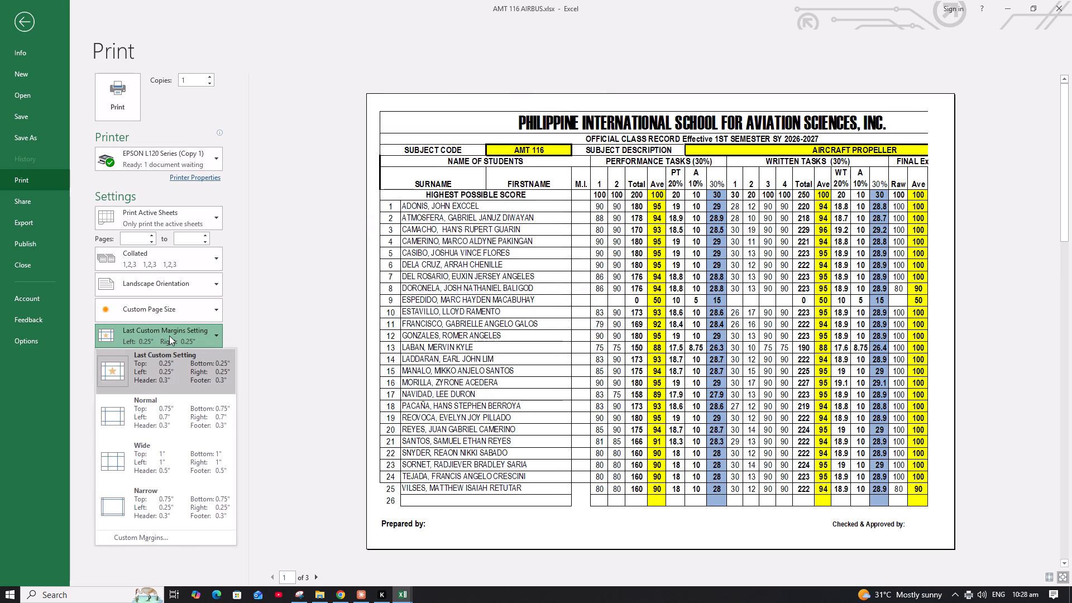
{"action": "left_click", "coordinate": [169, 336]}
{"action": "left_click", "coordinate": [168, 312]}
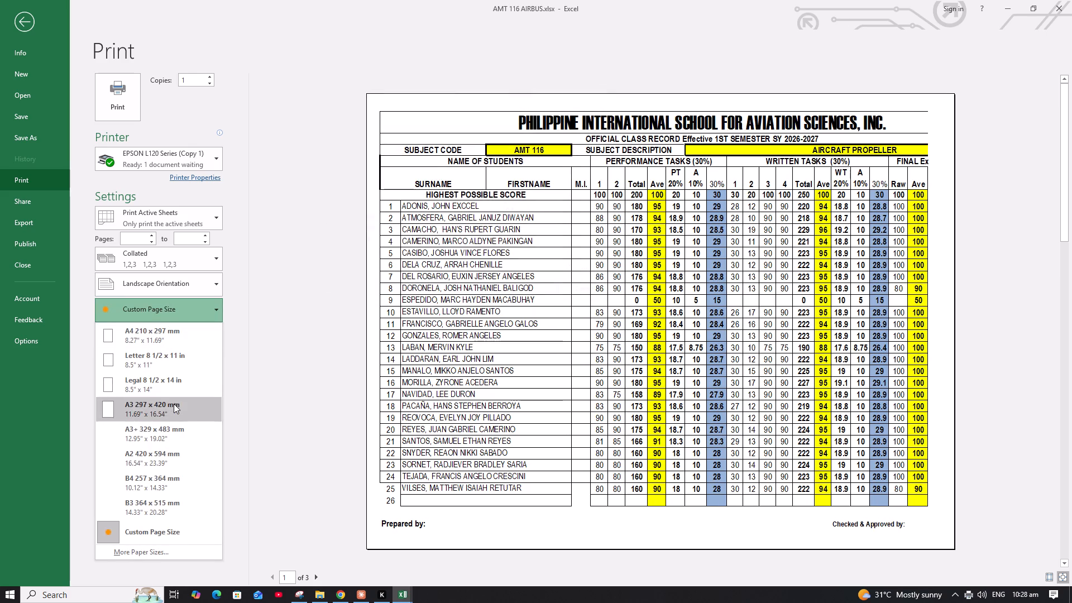
{"action": "left_click", "coordinate": [176, 380]}
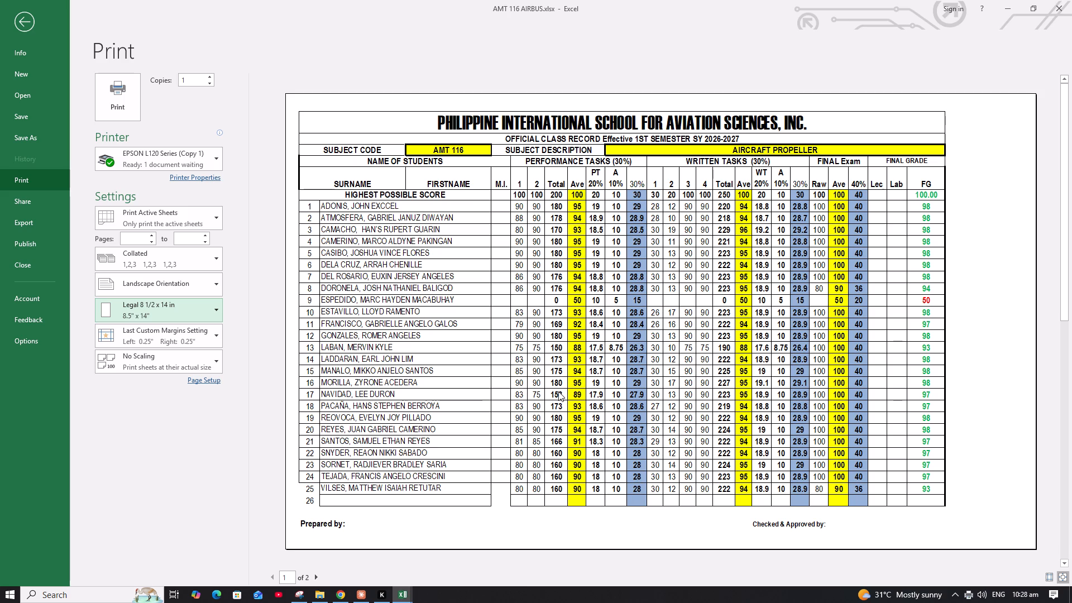
Check both preview pages, scale FINAL(Class Record) to fit all rows on one page, and print it.
{"action": "scroll", "coordinate": [573, 387], "scroll_direction": "down", "scroll_amount": 2}
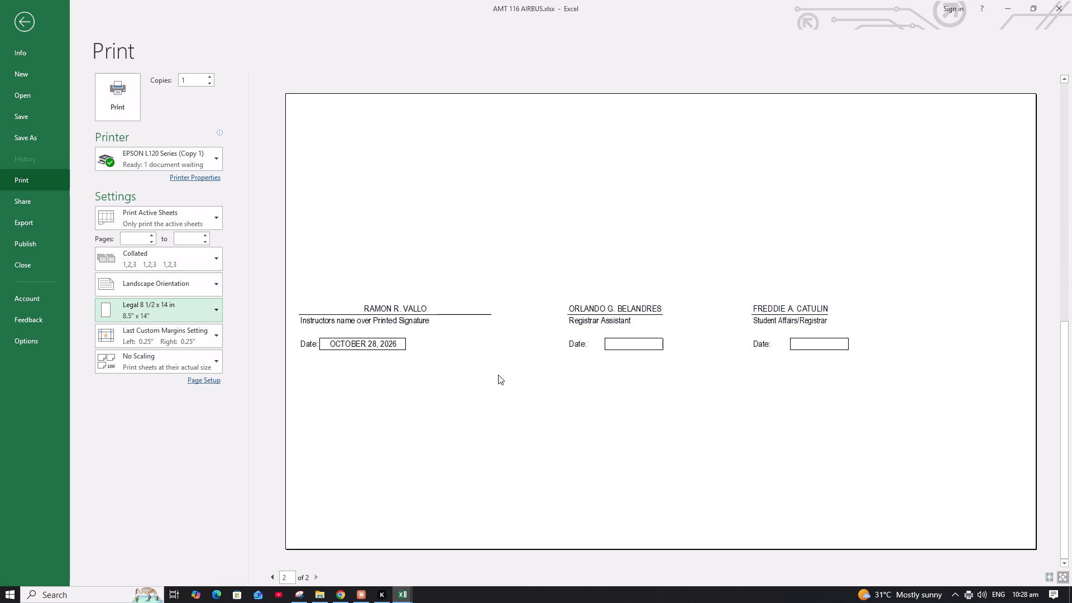
{"action": "scroll", "coordinate": [498, 375], "scroll_direction": "up", "scroll_amount": 2}
{"action": "left_click", "coordinate": [182, 353]}
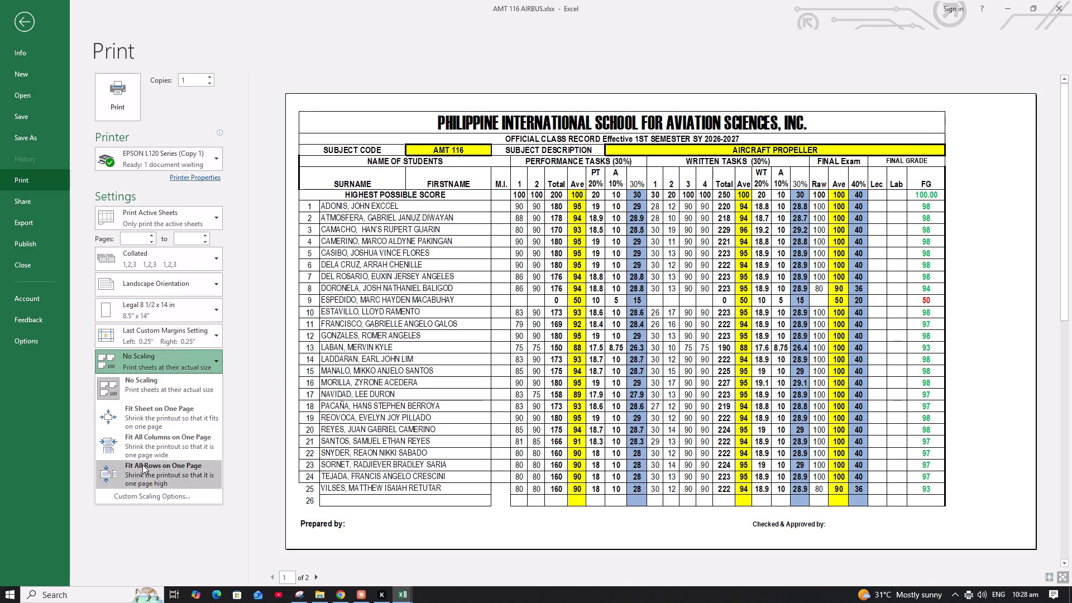
{"action": "left_click", "coordinate": [142, 465]}
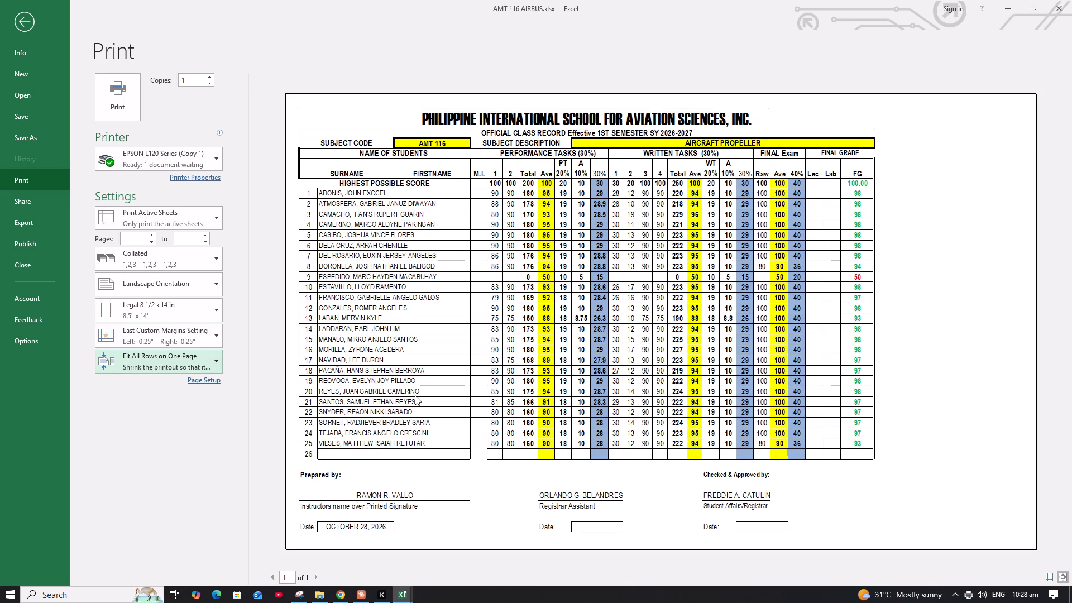
{"action": "left_click", "coordinate": [123, 109]}
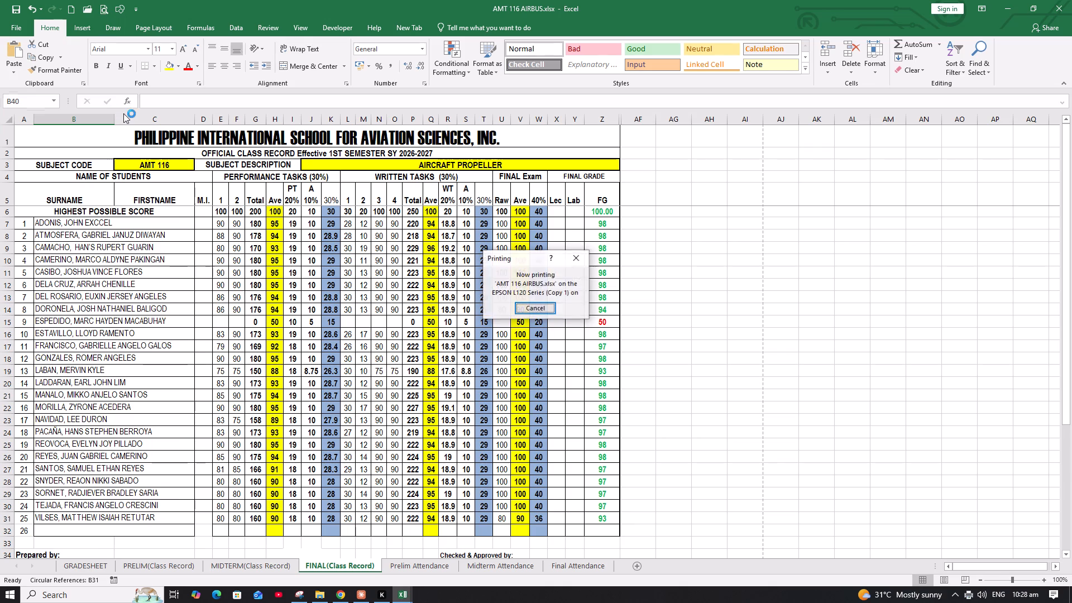
Return to the GRADESHEET of AMT 116 AIRBUS, save the workbook and close it.
{"action": "left_click", "coordinate": [105, 569]}
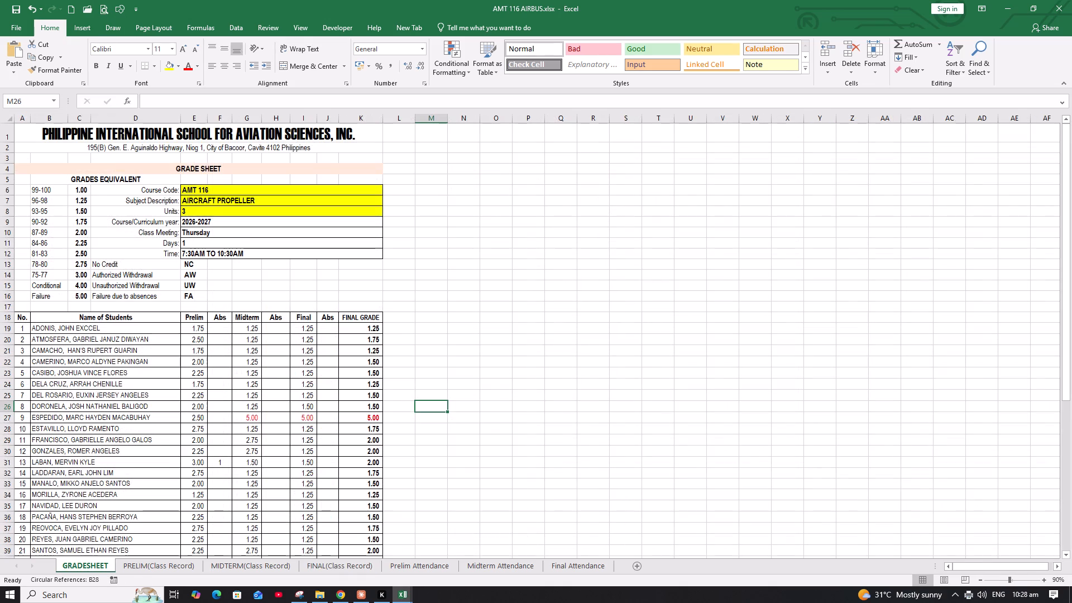
{"action": "left_click", "coordinate": [18, 10]}
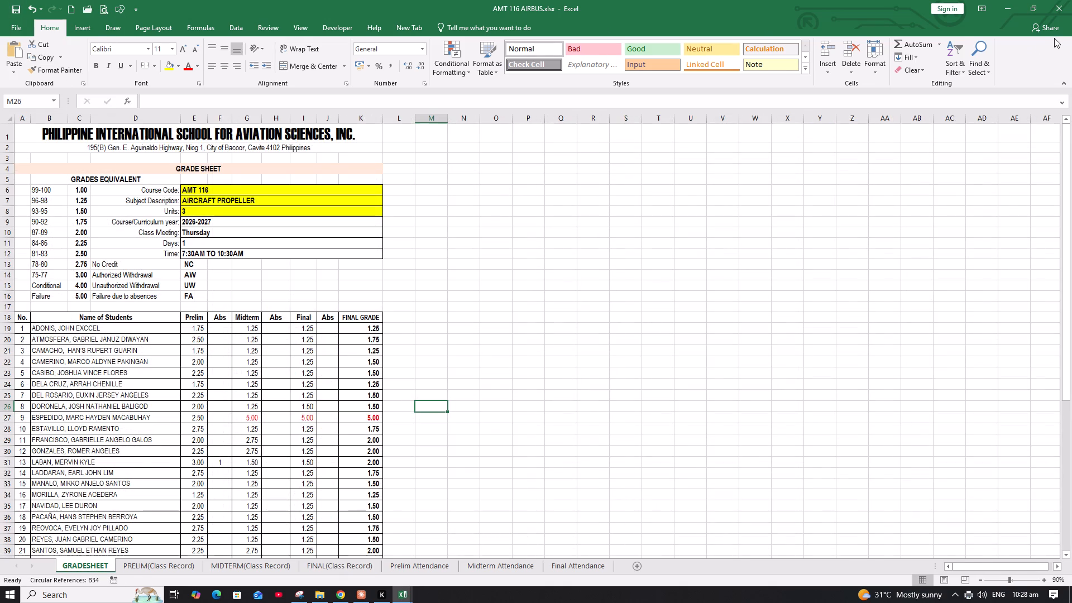
{"action": "left_click", "coordinate": [1059, 12]}
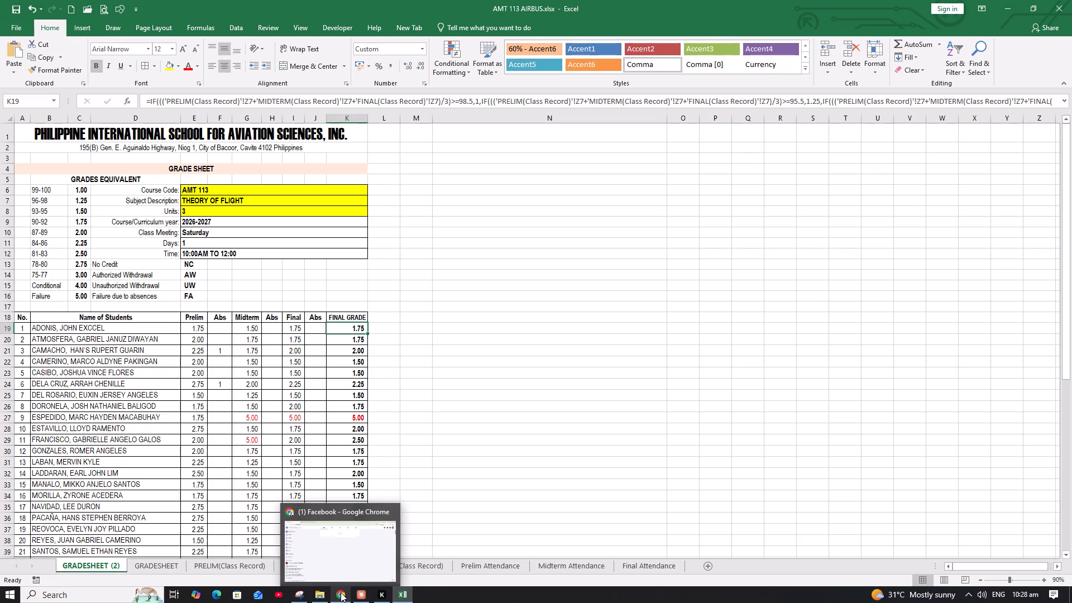
Open AMT 117 A320 - 117.xlsx from the FINAL folder and enable editing.
{"action": "left_click", "coordinate": [305, 558]}
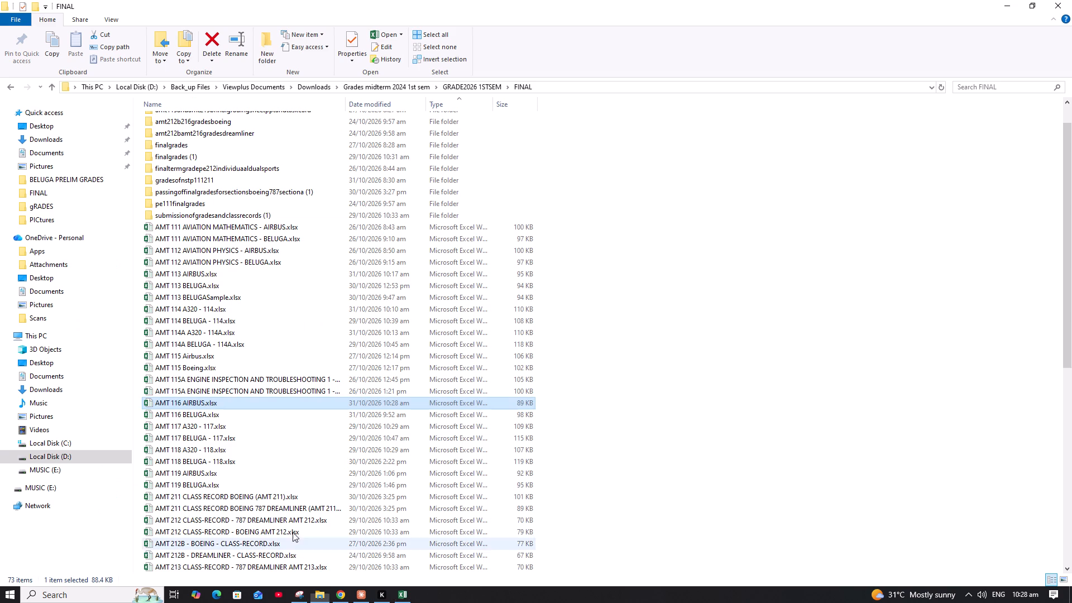
{"action": "double_click", "coordinate": [203, 427]}
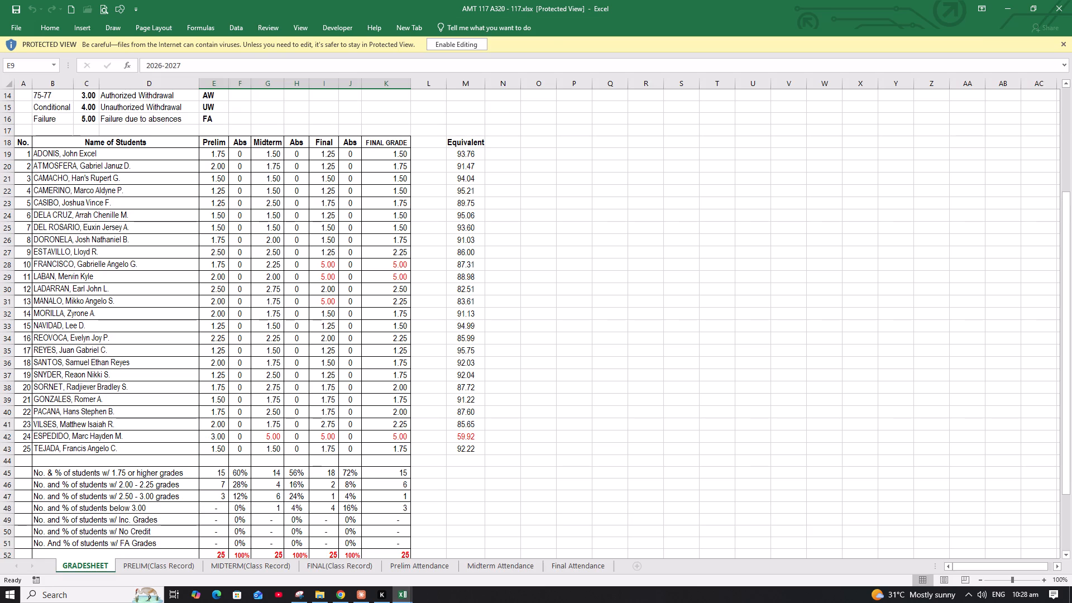
{"action": "left_click", "coordinate": [464, 48]}
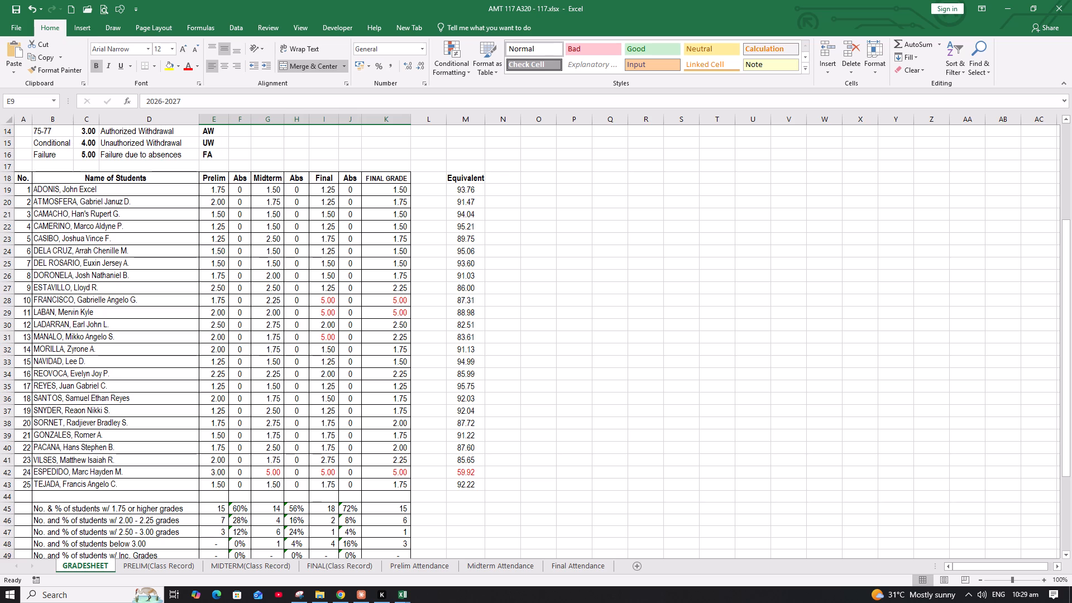
Delete the empty column L between FINAL GRADE and Equivalent on the AMT 117 grade sheet.
{"action": "left_click", "coordinate": [423, 125]}
{"action": "right_click", "coordinate": [423, 125]}
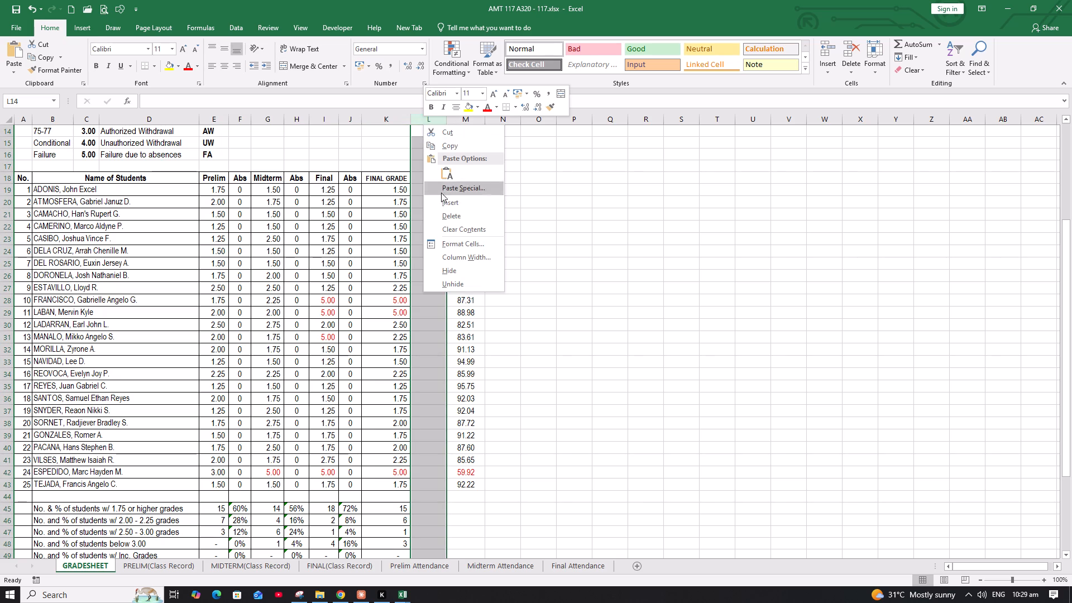
{"action": "left_click", "coordinate": [451, 218]}
{"action": "left_click", "coordinate": [439, 222]}
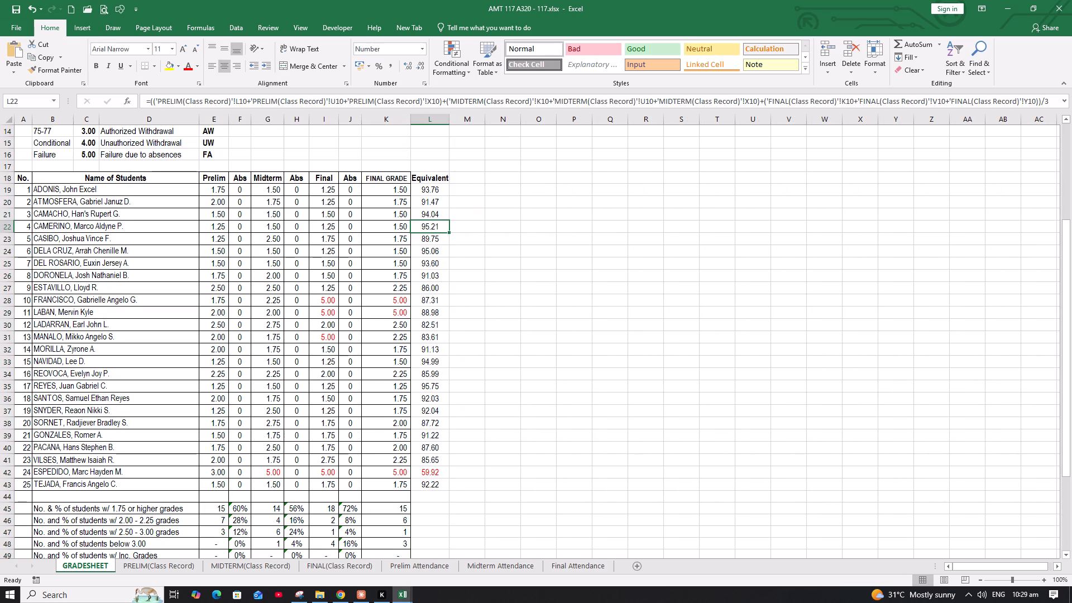
Examine the first student's FINAL GRADE, Final, Midterm and Prelim formulas in row 19.
{"action": "scroll", "coordinate": [414, 252], "scroll_direction": "down", "scroll_amount": 4}
{"action": "scroll", "coordinate": [414, 252], "scroll_direction": "up", "scroll_amount": 7}
{"action": "left_click", "coordinate": [398, 293]}
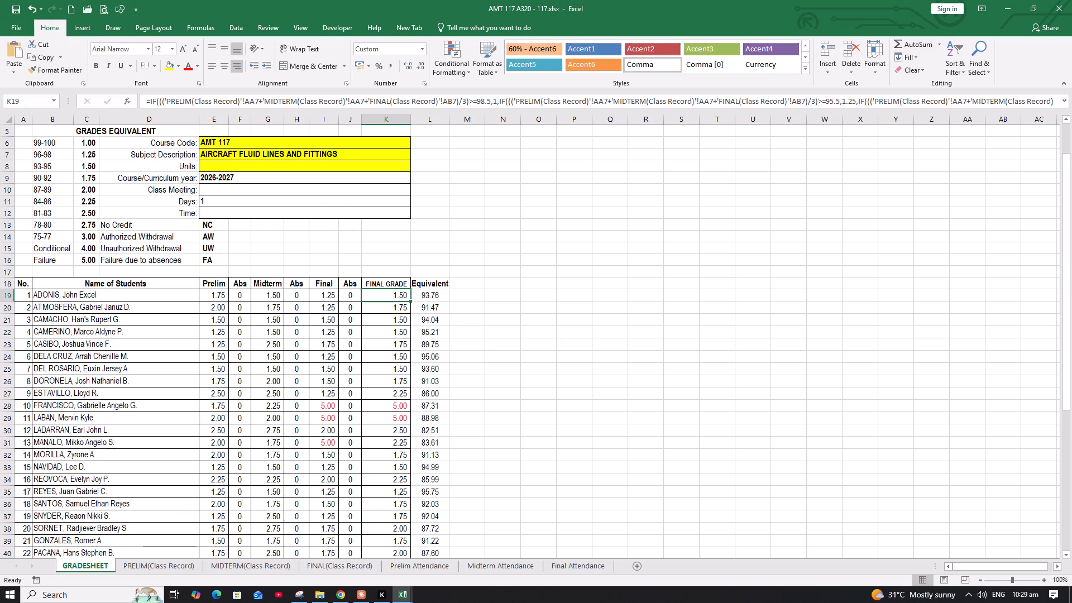
{"action": "left_click", "coordinate": [320, 294]}
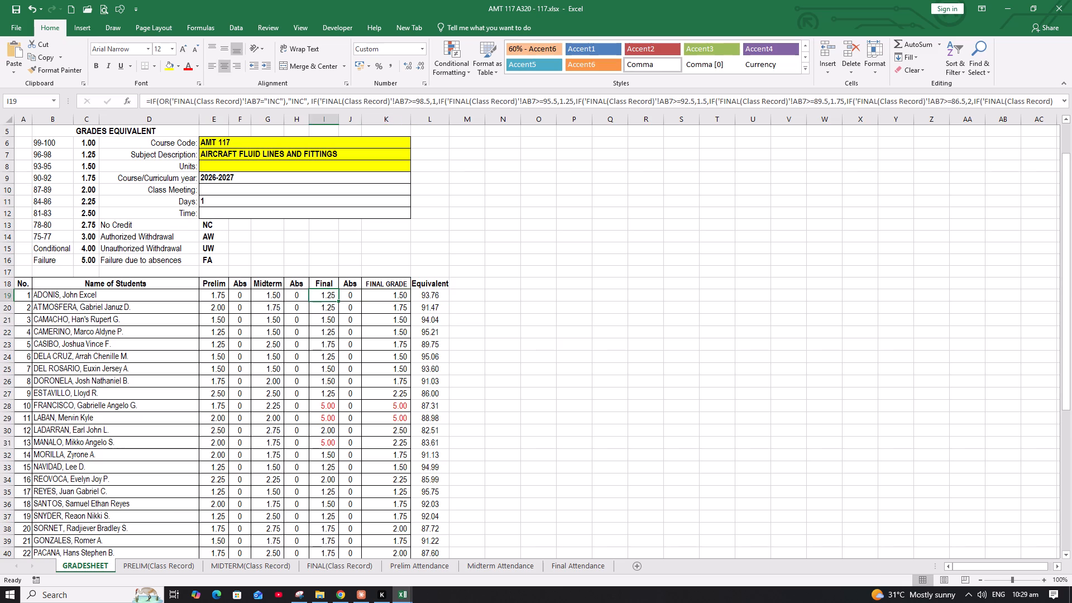
{"action": "left_click", "coordinate": [276, 293]}
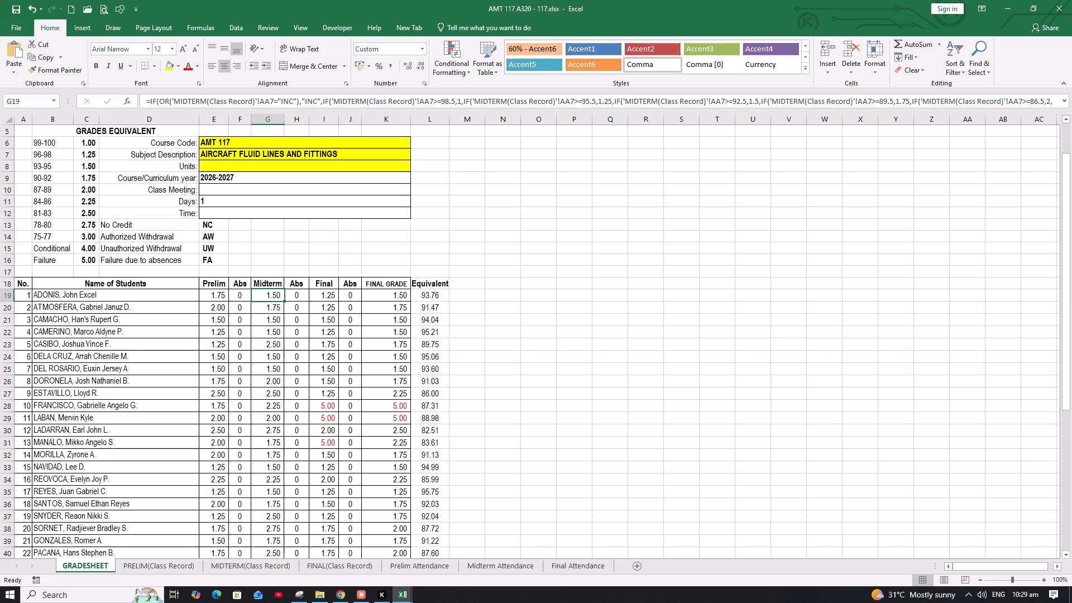
{"action": "left_click", "coordinate": [217, 295]}
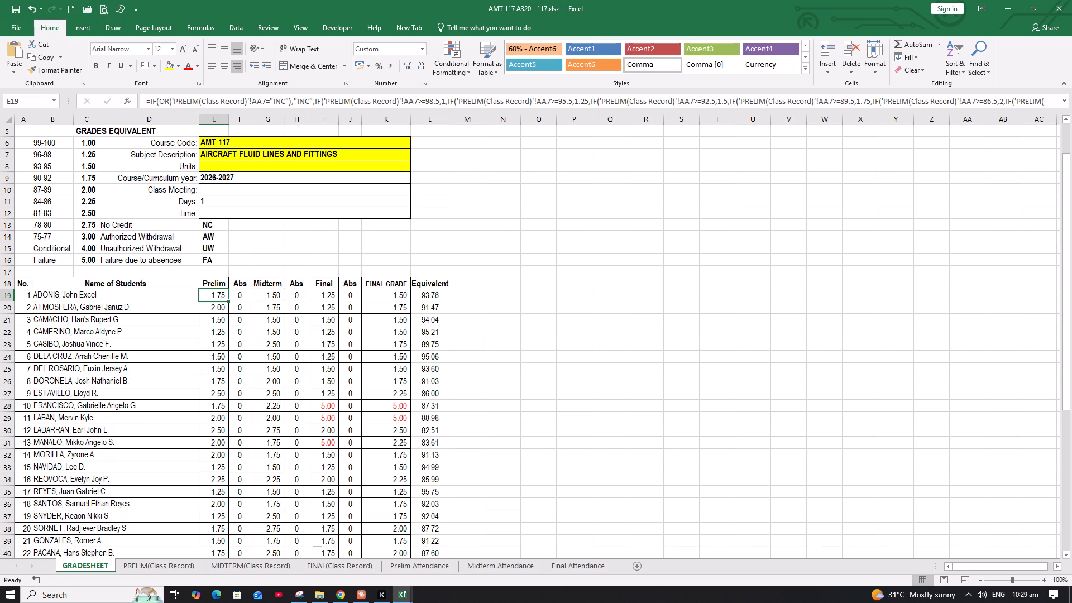
Narrow column D on the AMT 117 grade sheet slightly.
{"action": "left_click_drag", "start_coordinate": [195, 116], "coordinate": [180, 113]}
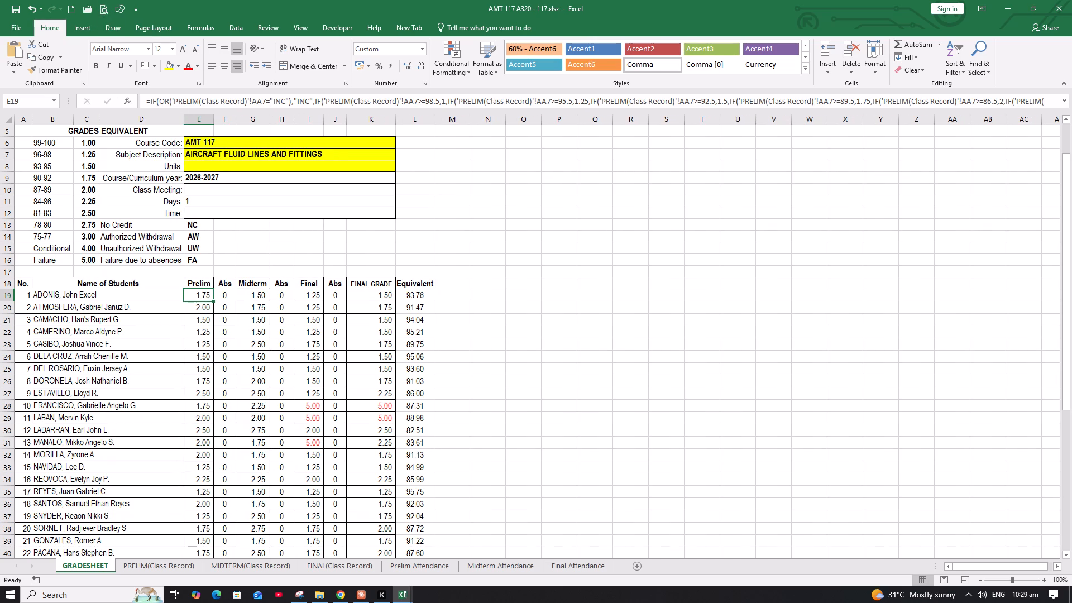
Print the AMT 117 grade sheet on Legal 8 1/2 x 14 in paper with the last custom margins and all columns fit on one page.
{"action": "left_click", "coordinate": [103, 10]}
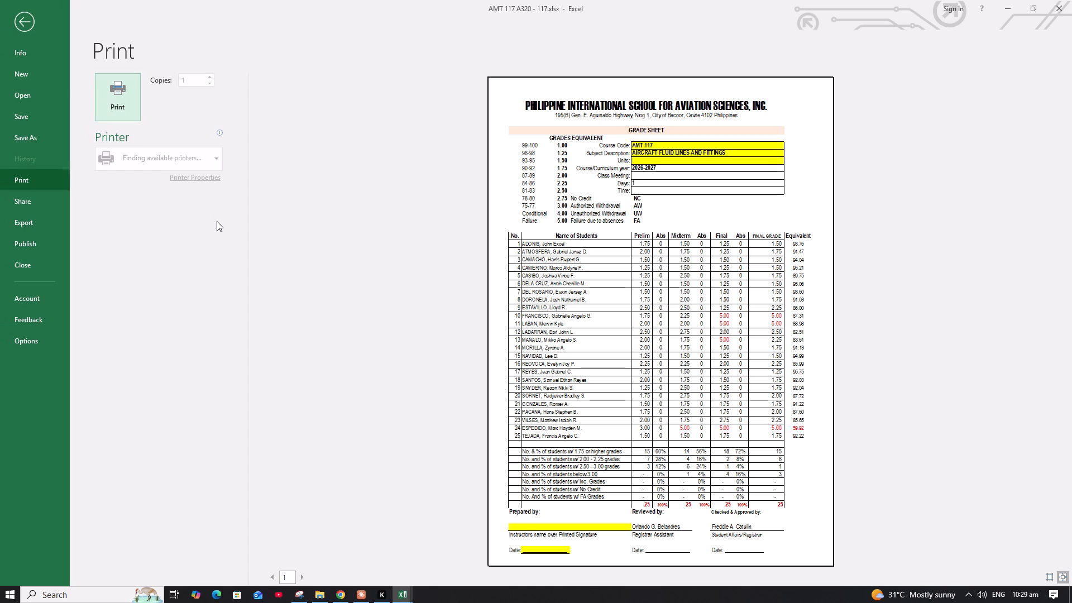
{"action": "left_click", "coordinate": [156, 313]}
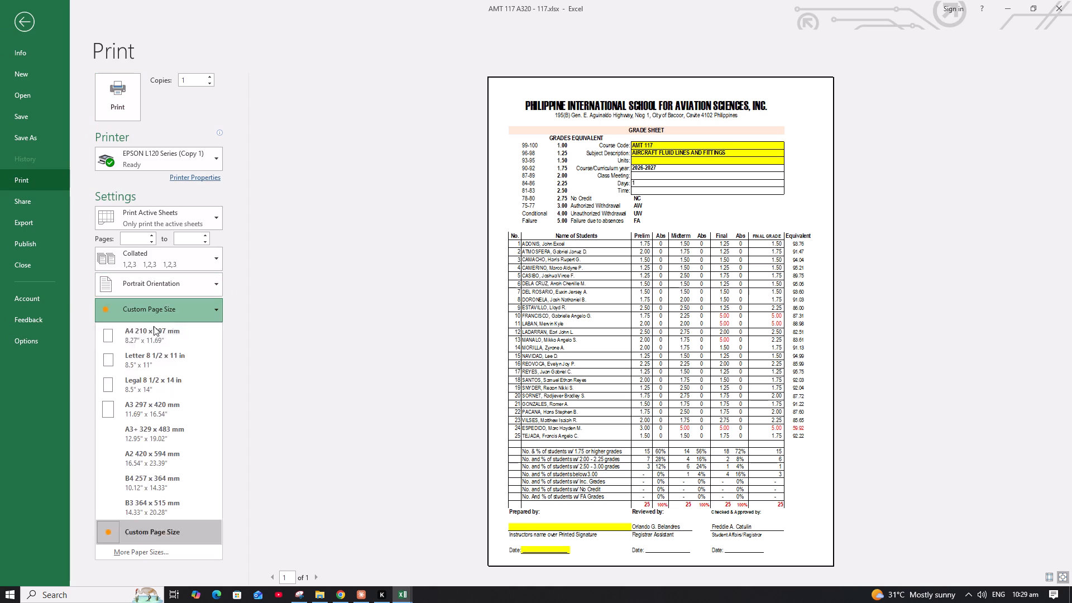
{"action": "left_click", "coordinate": [154, 389]}
{"action": "left_click", "coordinate": [154, 336]}
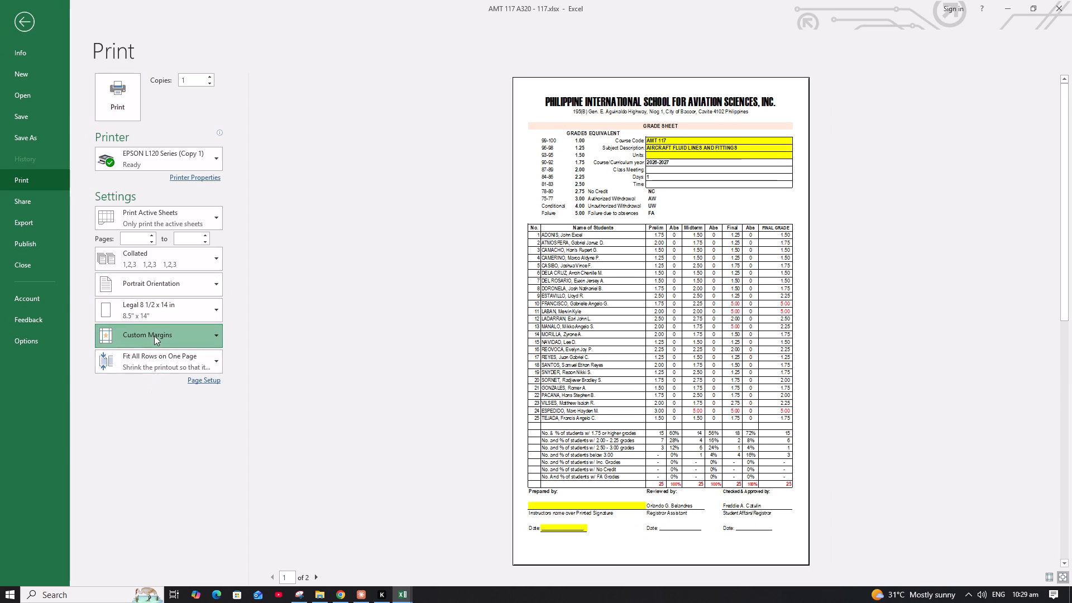
{"action": "left_click", "coordinate": [154, 376]}
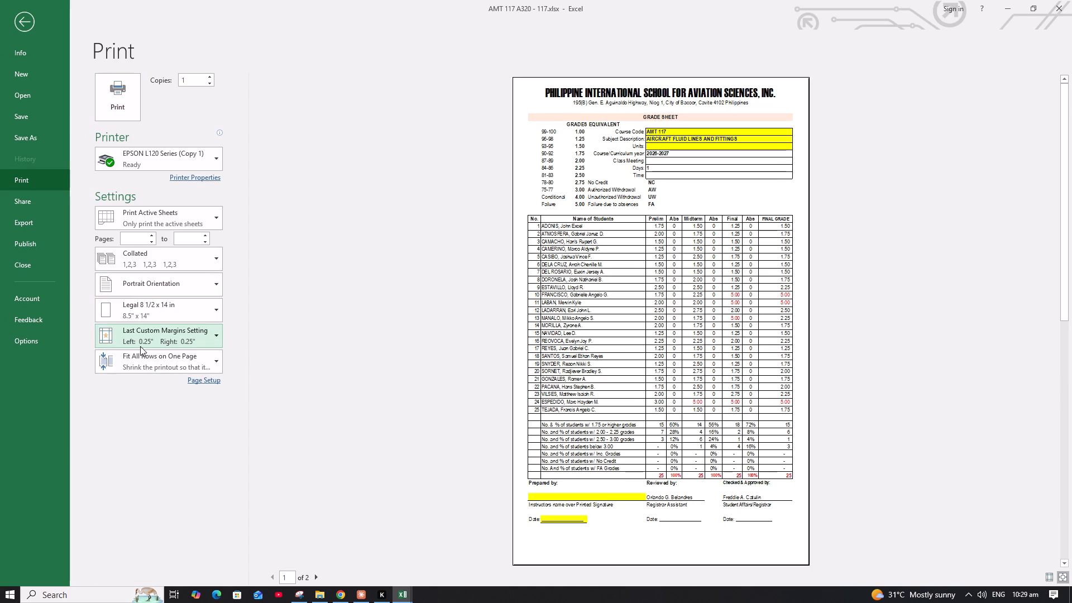
{"action": "left_click", "coordinate": [139, 360]}
{"action": "left_click", "coordinate": [127, 446]}
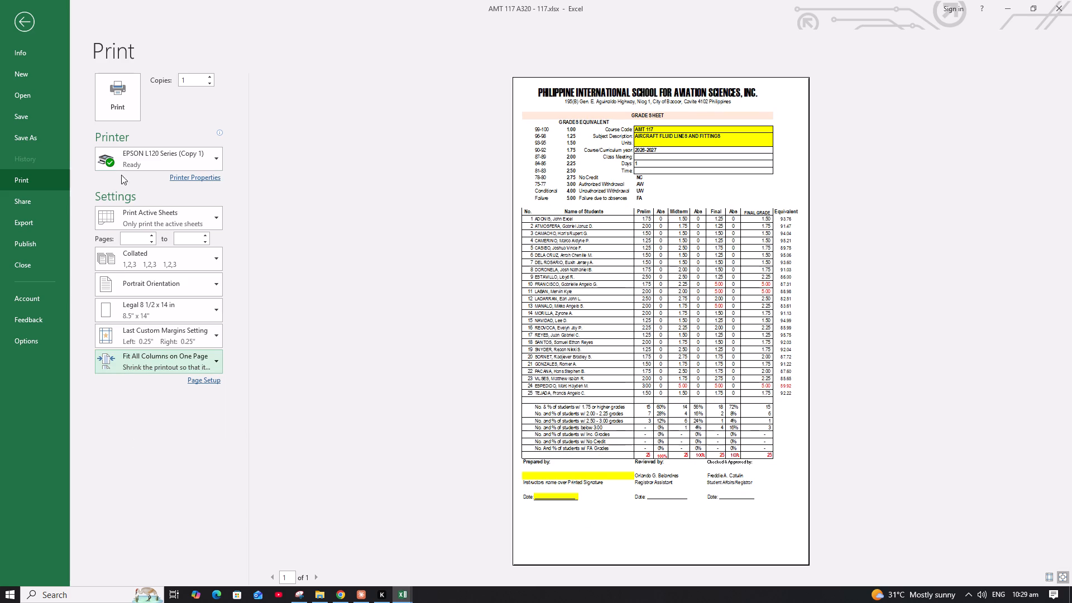
{"action": "left_click", "coordinate": [119, 96]}
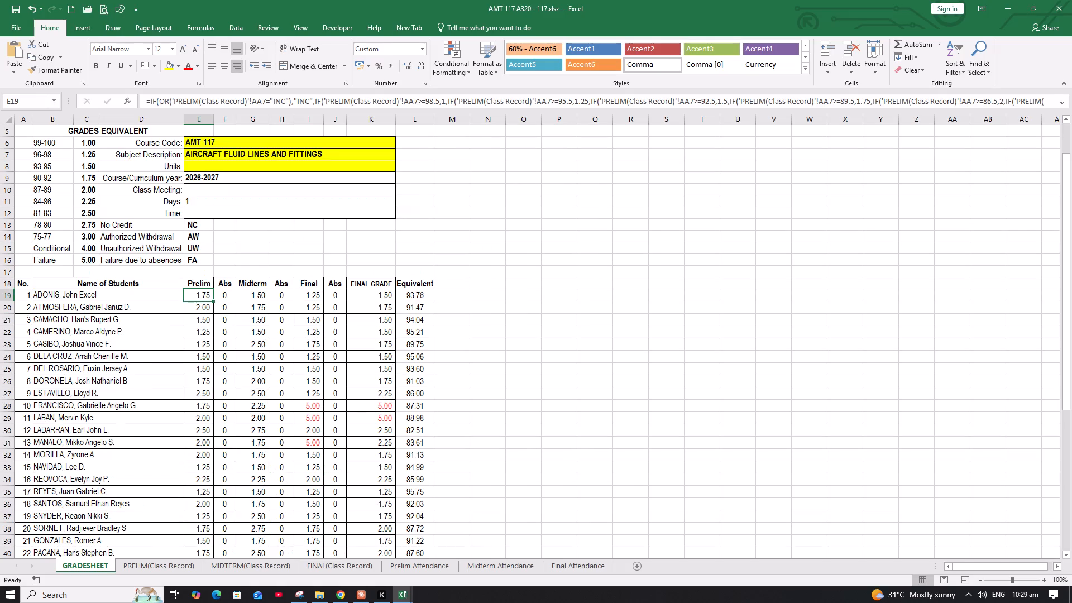
On the FINAL class record, angle the row 5 headers counterclockwise, keep them bottom-aligned and turn off text wrapping.
{"action": "left_click", "coordinate": [335, 567]}
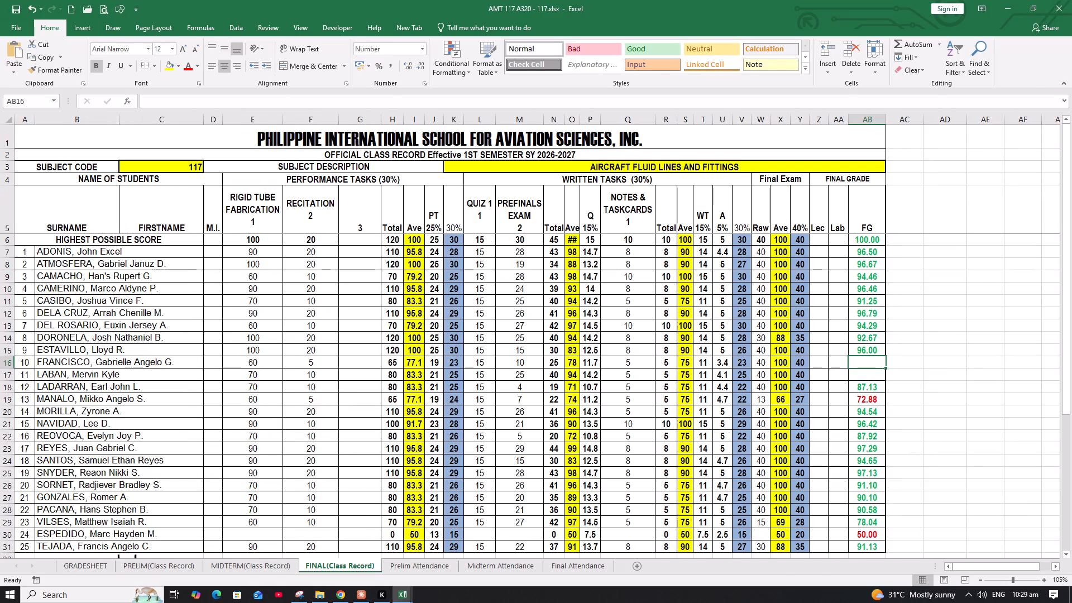
{"action": "left_click", "coordinate": [10, 207]}
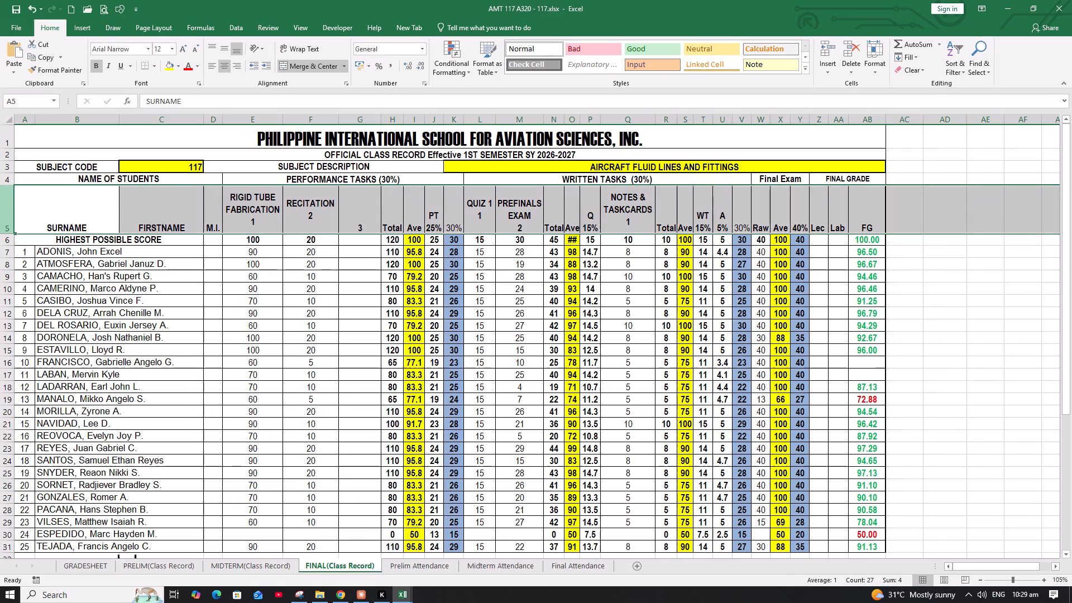
{"action": "left_click", "coordinate": [261, 46]}
{"action": "left_click", "coordinate": [261, 63]}
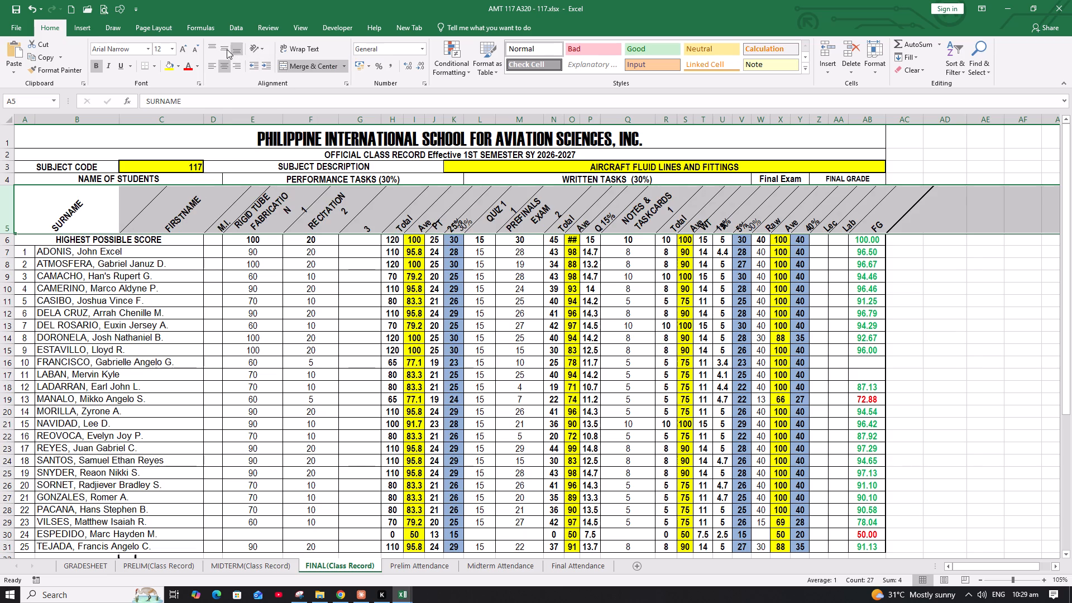
{"action": "left_click", "coordinate": [227, 49]}
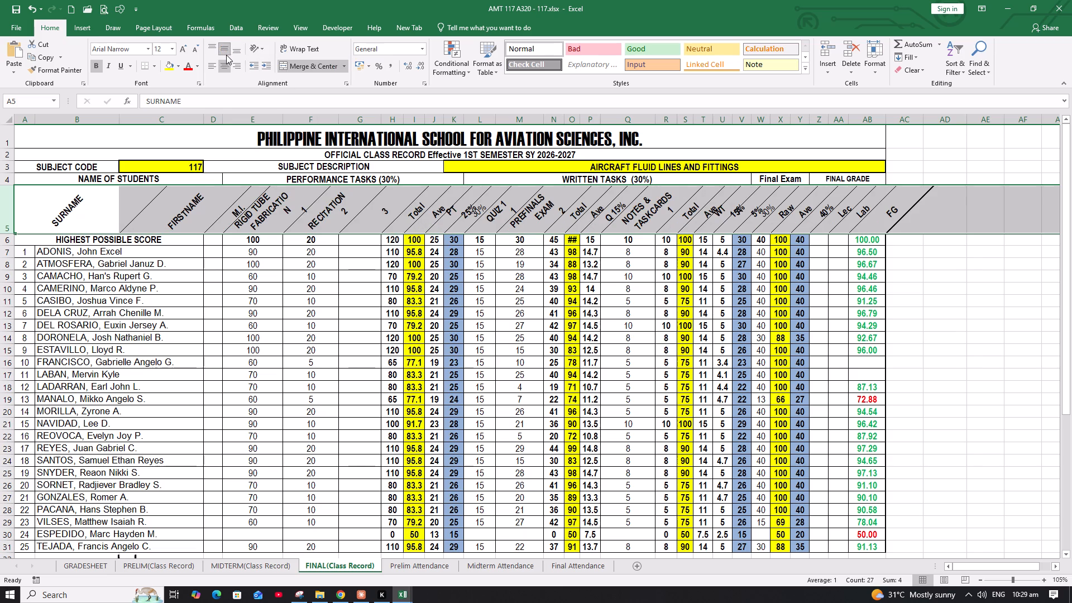
{"action": "left_click", "coordinate": [218, 49]}
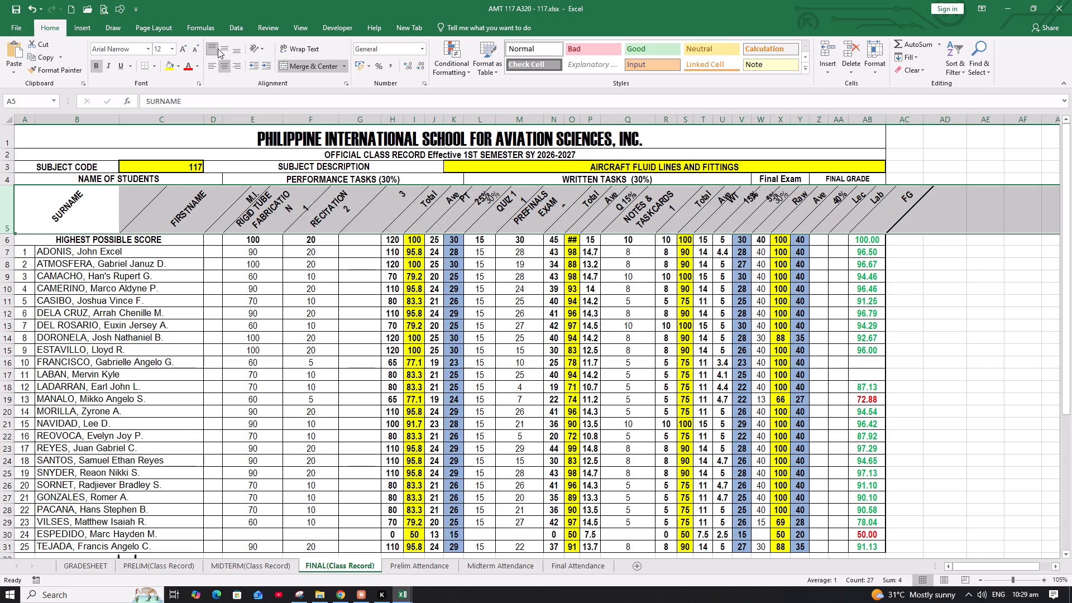
{"action": "left_click", "coordinate": [239, 50]}
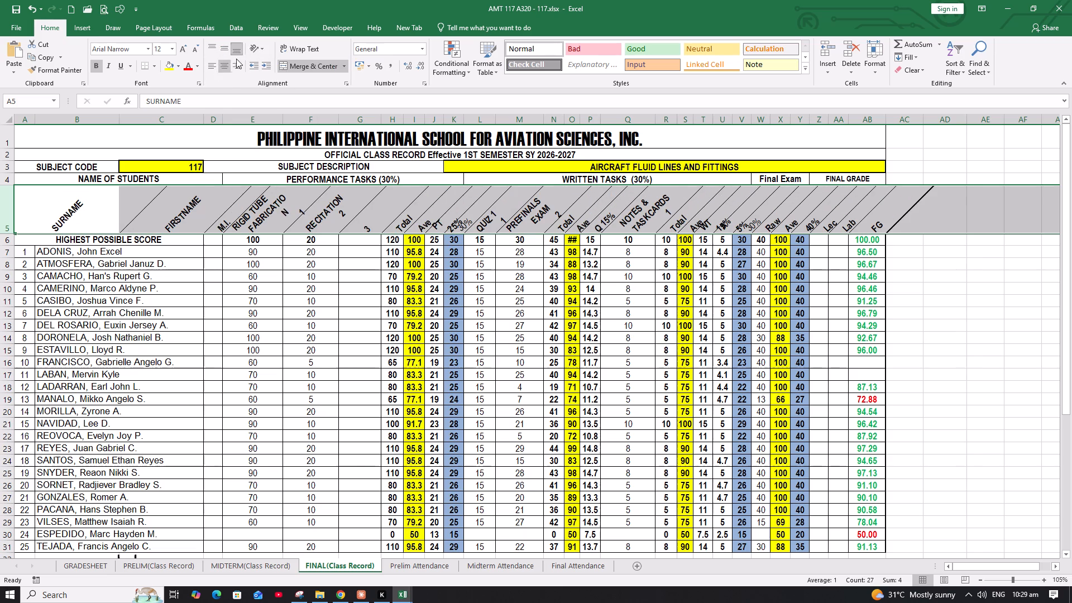
{"action": "left_click", "coordinate": [294, 44]}
{"action": "left_click", "coordinate": [294, 44]}
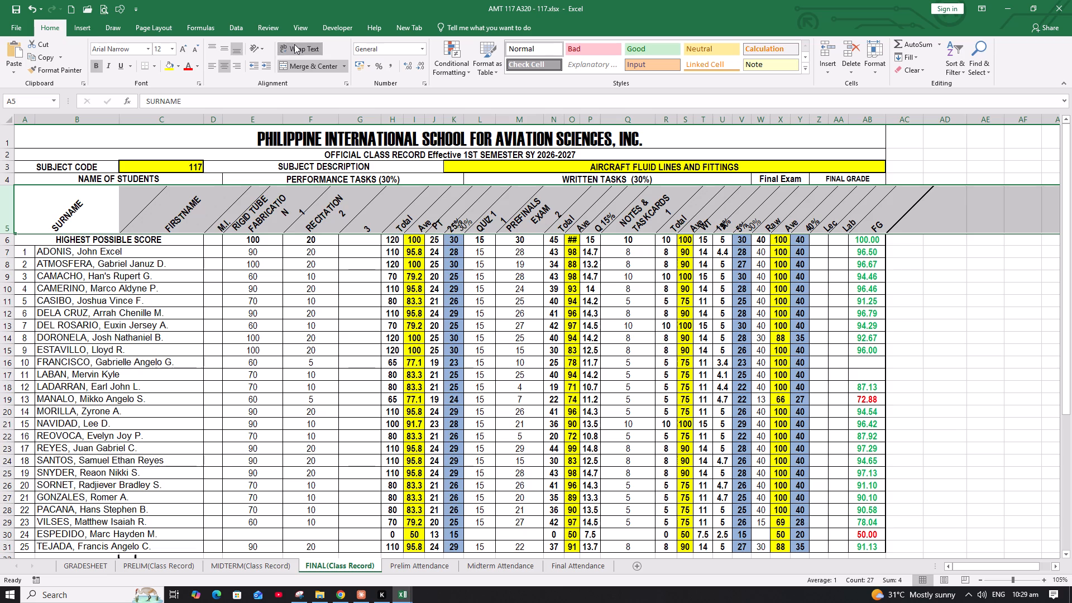
Set the width of the performance task columns E to G to 5.
{"action": "left_click", "coordinate": [266, 216]}
{"action": "left_click_drag", "start_coordinate": [246, 119], "coordinate": [294, 121]}
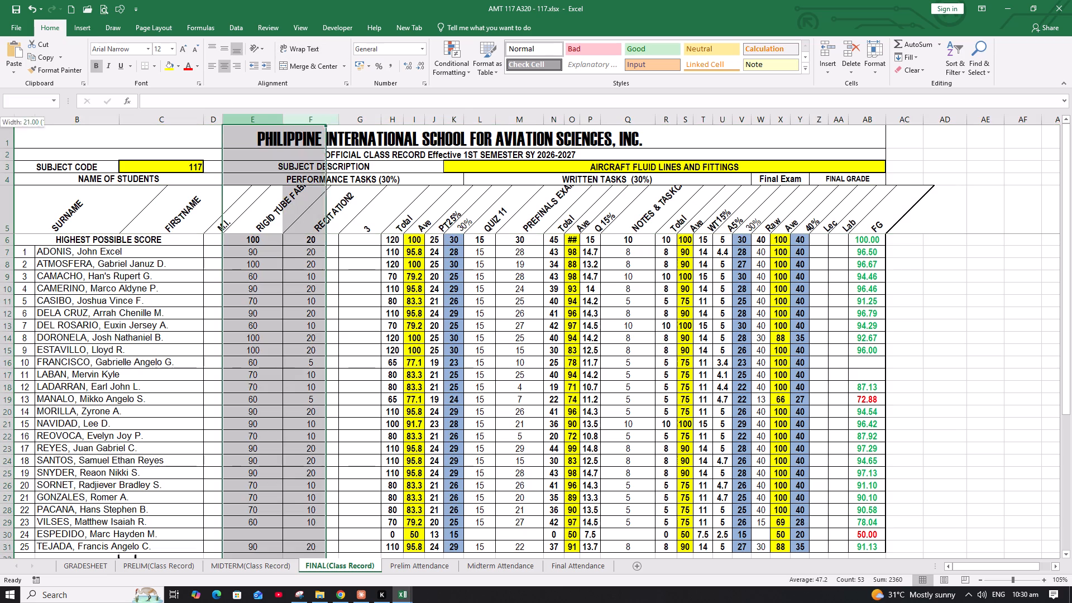
{"action": "left_click_drag", "start_coordinate": [294, 121], "coordinate": [346, 121]}
{"action": "right_click", "coordinate": [346, 121]}
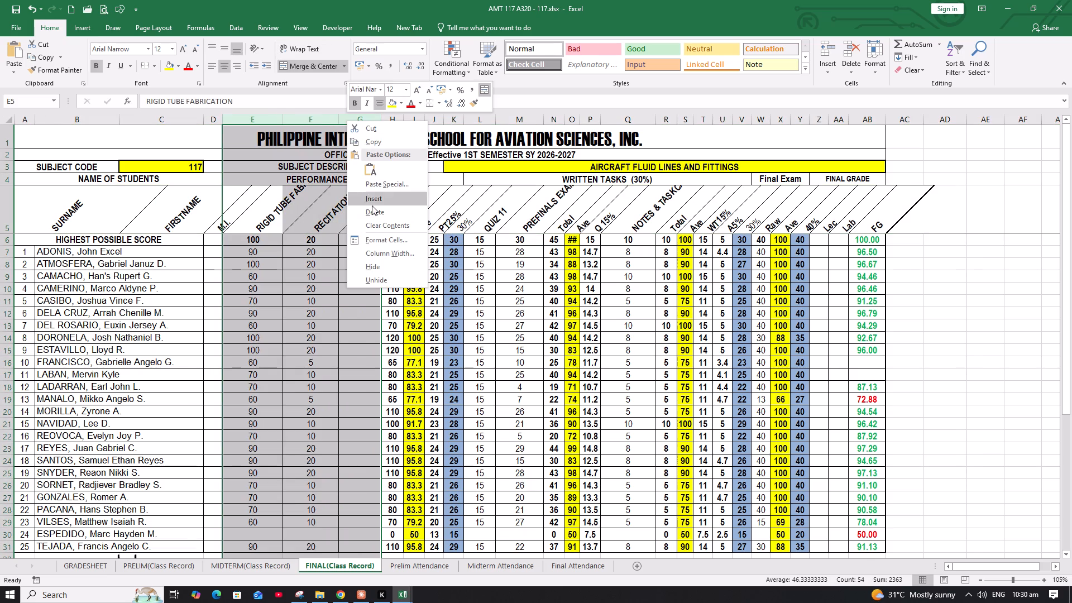
{"action": "left_click", "coordinate": [378, 250]}
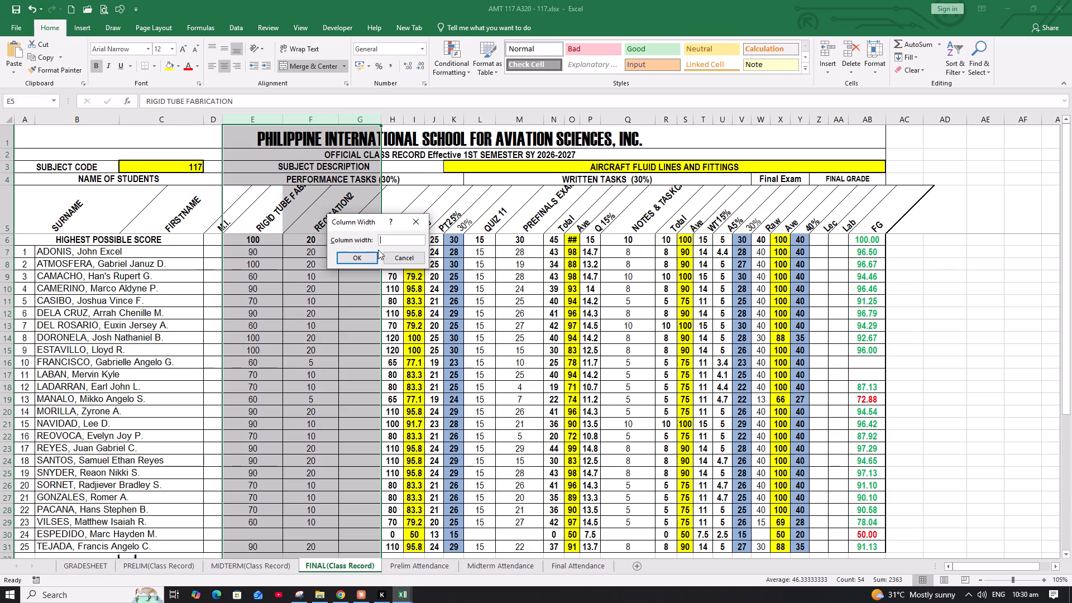
{"action": "key", "text": "5"}
{"action": "key", "text": "Return"}
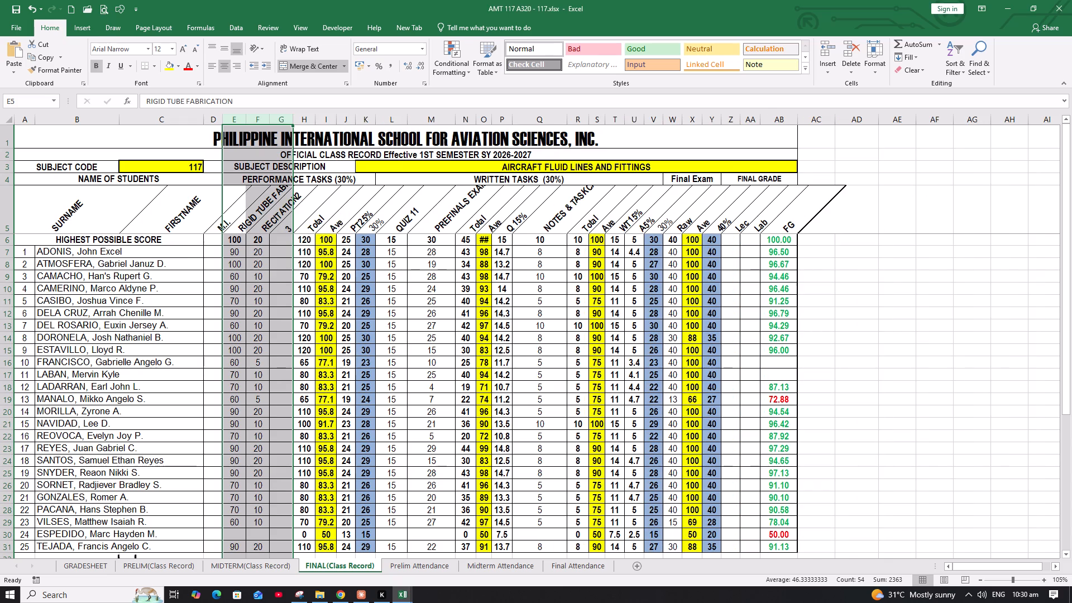
Set the width of the quiz and prefinals exam columns L and M and the notes and taskcards column Q to 5.
{"action": "left_click_drag", "start_coordinate": [399, 122], "coordinate": [443, 122]}
{"action": "right_click", "coordinate": [443, 122]}
{"action": "left_click", "coordinate": [476, 257]}
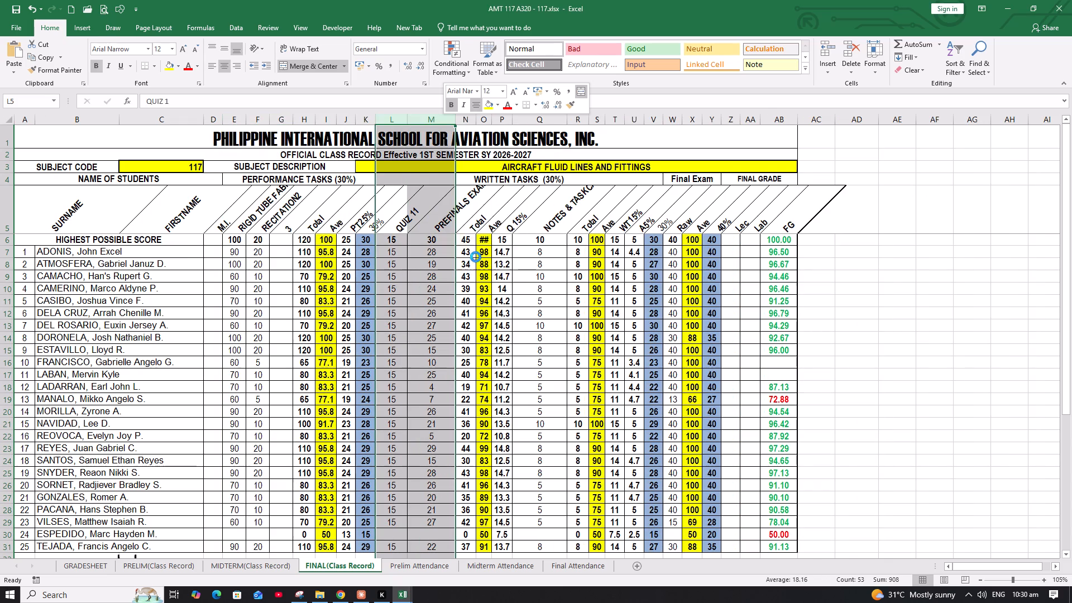
{"action": "key", "text": "5"}
{"action": "key", "text": "Return"}
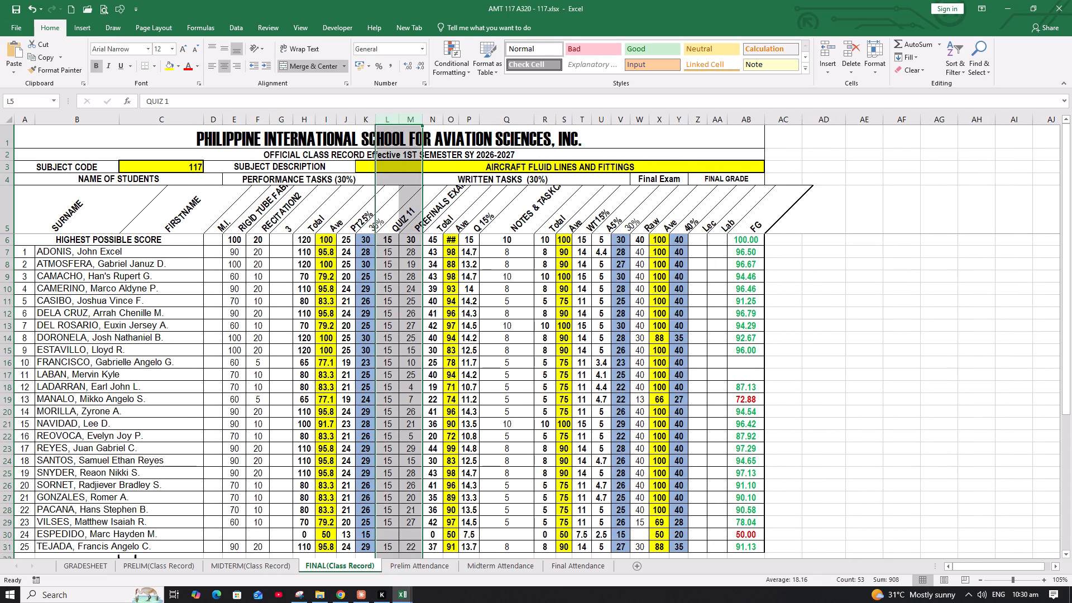
{"action": "left_click", "coordinate": [516, 125]}
{"action": "right_click", "coordinate": [516, 125]}
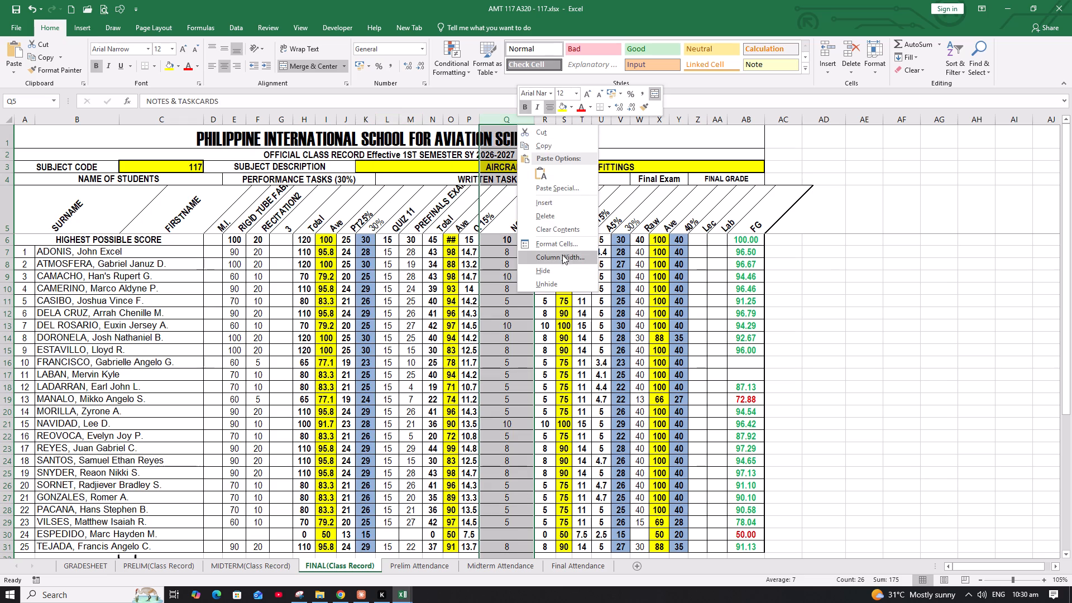
{"action": "left_click", "coordinate": [562, 256]}
{"action": "key", "text": "5"}
{"action": "key", "text": "Return"}
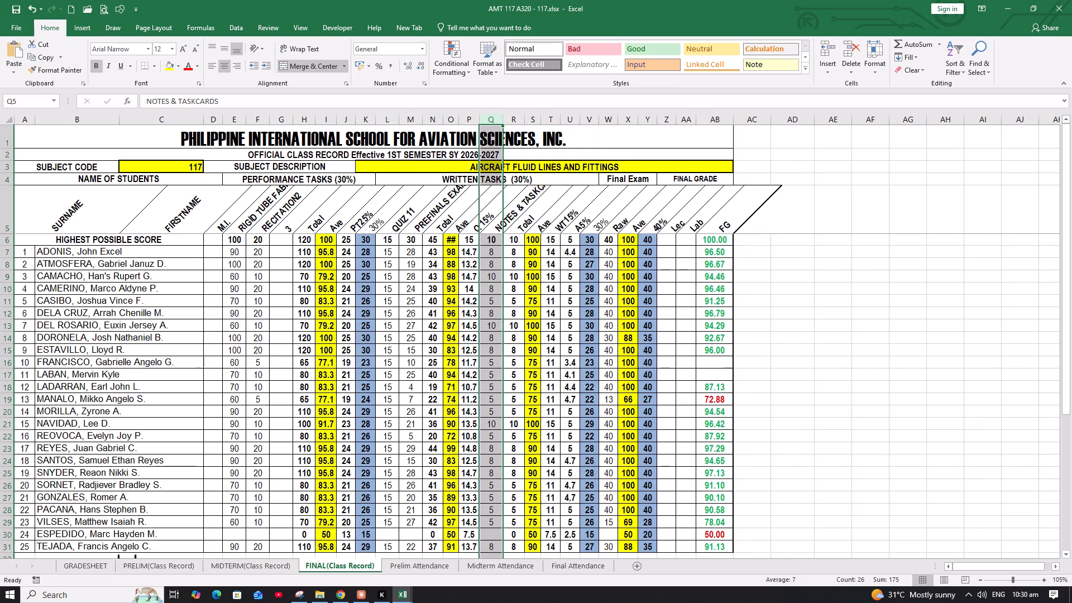
Set the height of header row 5 on the FINAL class record to 80.
{"action": "left_click", "coordinate": [12, 208]}
{"action": "right_click", "coordinate": [12, 208]}
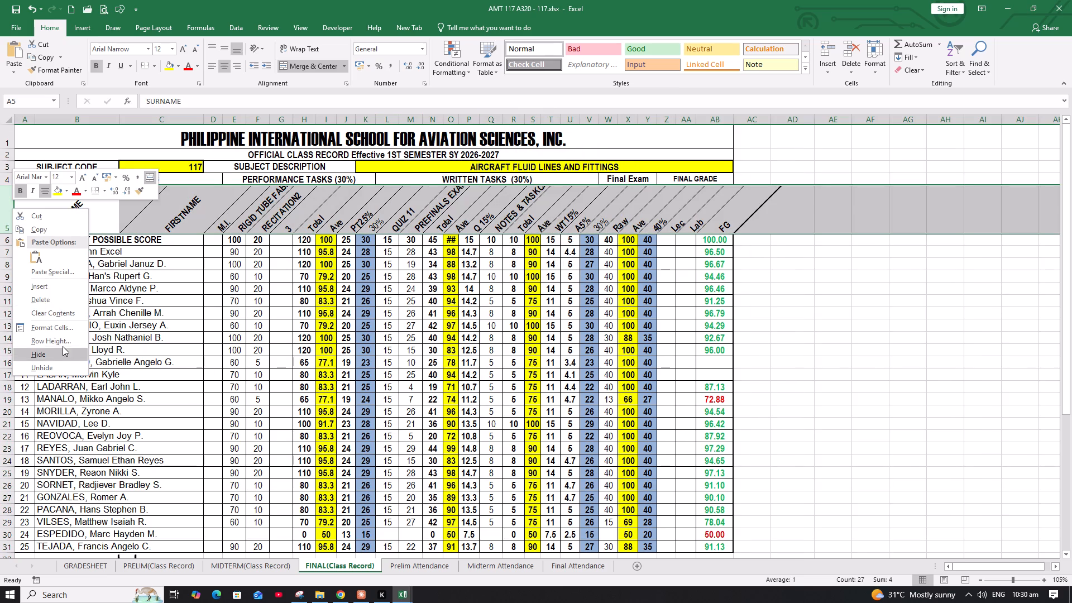
{"action": "left_click", "coordinate": [63, 341]}
{"action": "type", "text": "80"}
{"action": "key", "text": "Return"}
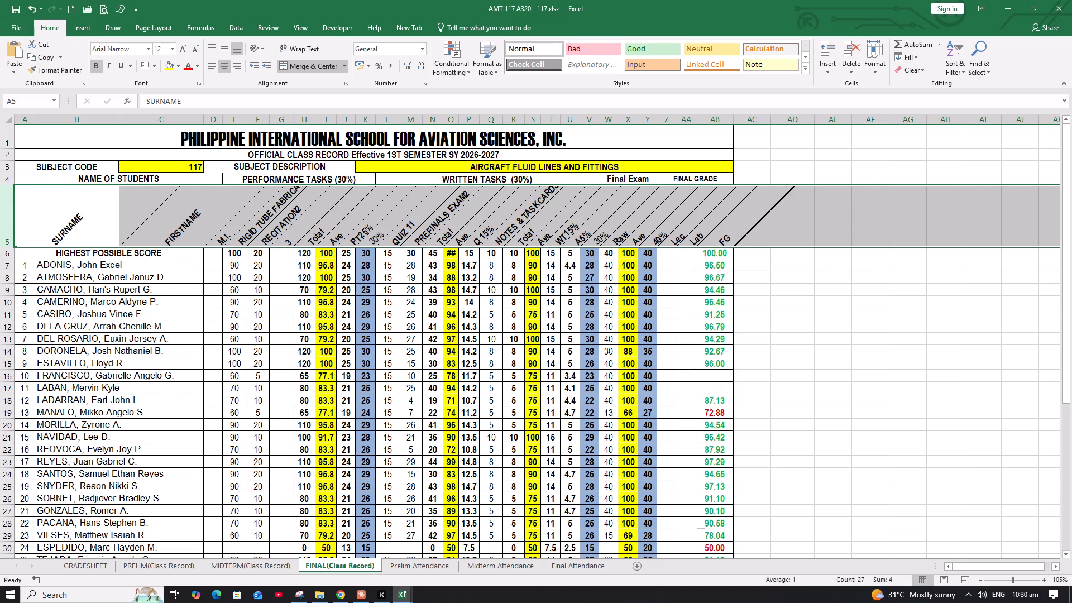
{"action": "left_click", "coordinate": [215, 236]}
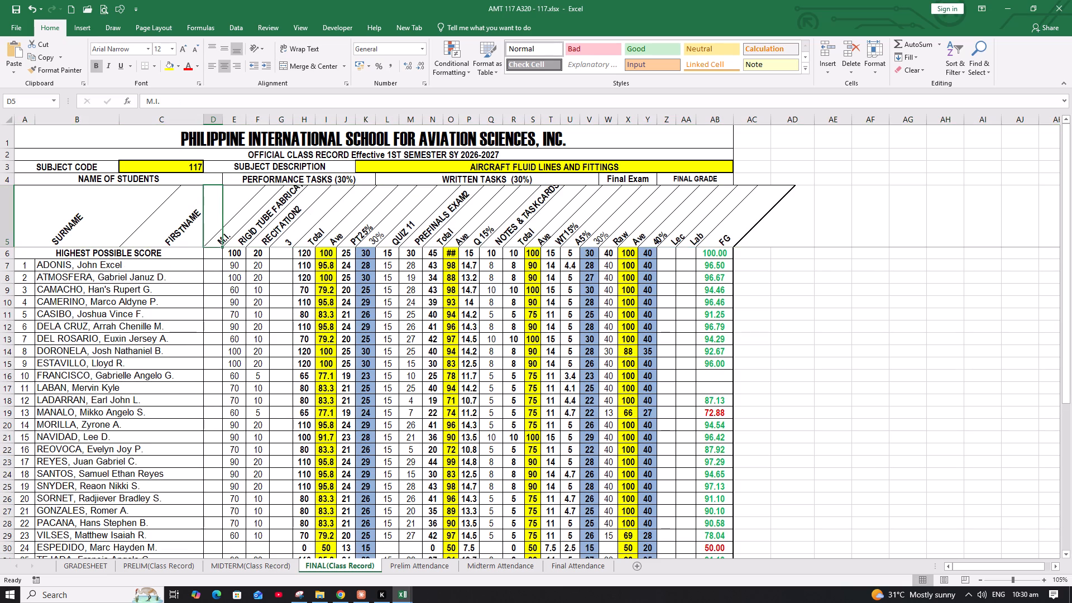
Set the FINAL class record to print on Legal 8 1/2 x 14 in paper with all rows fit on one page.
{"action": "scroll", "coordinate": [287, 285], "scroll_direction": "down", "scroll_amount": 3}
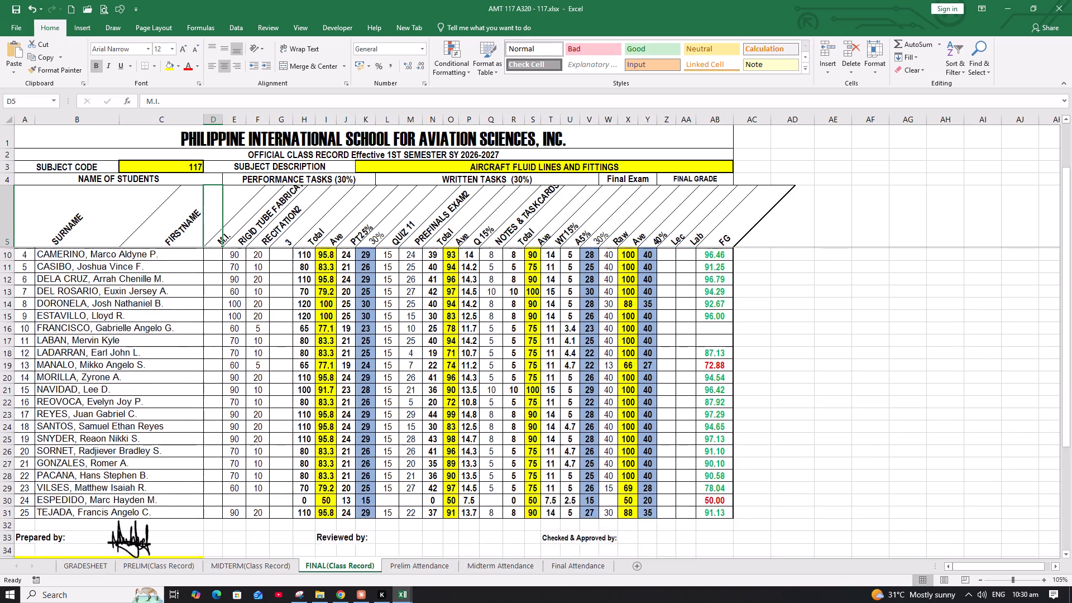
{"action": "scroll", "coordinate": [286, 286], "scroll_direction": "down", "scroll_amount": 2}
{"action": "scroll", "coordinate": [286, 286], "scroll_direction": "up", "scroll_amount": 11}
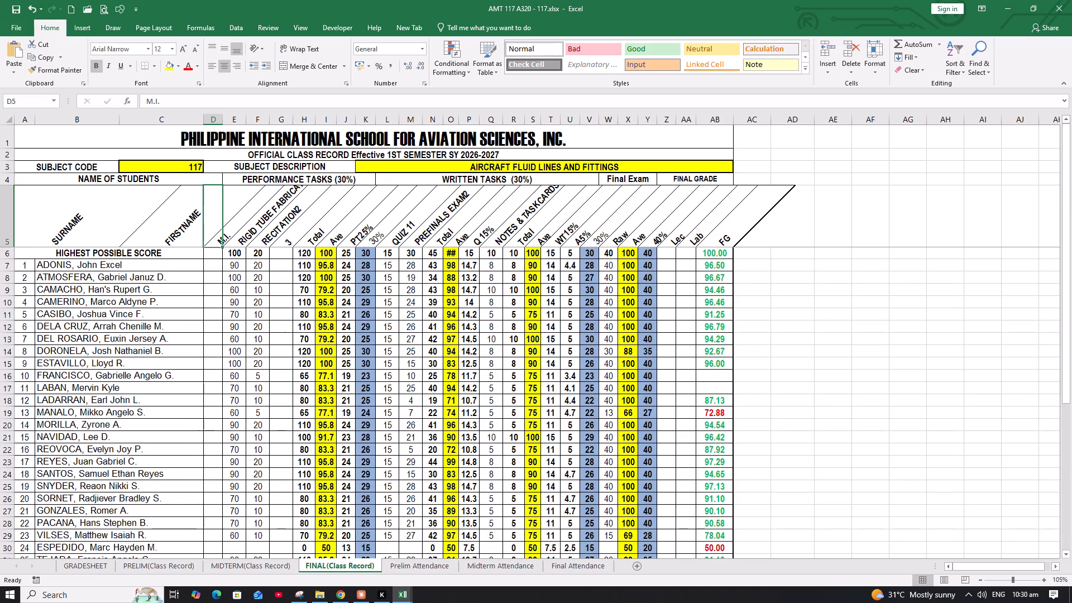
{"action": "left_click", "coordinate": [106, 8]}
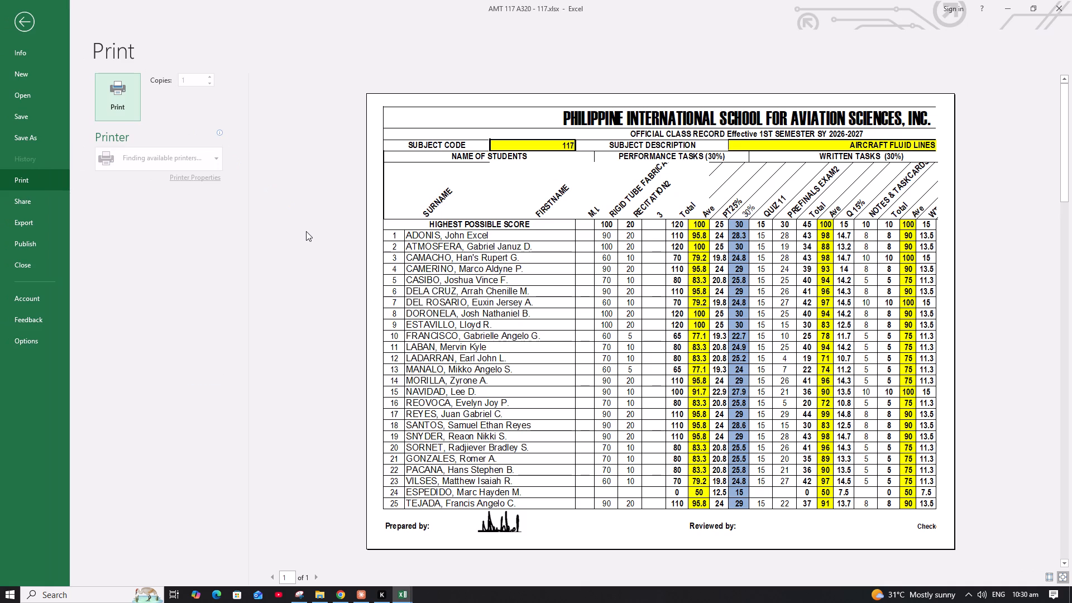
{"action": "left_click", "coordinate": [125, 321]}
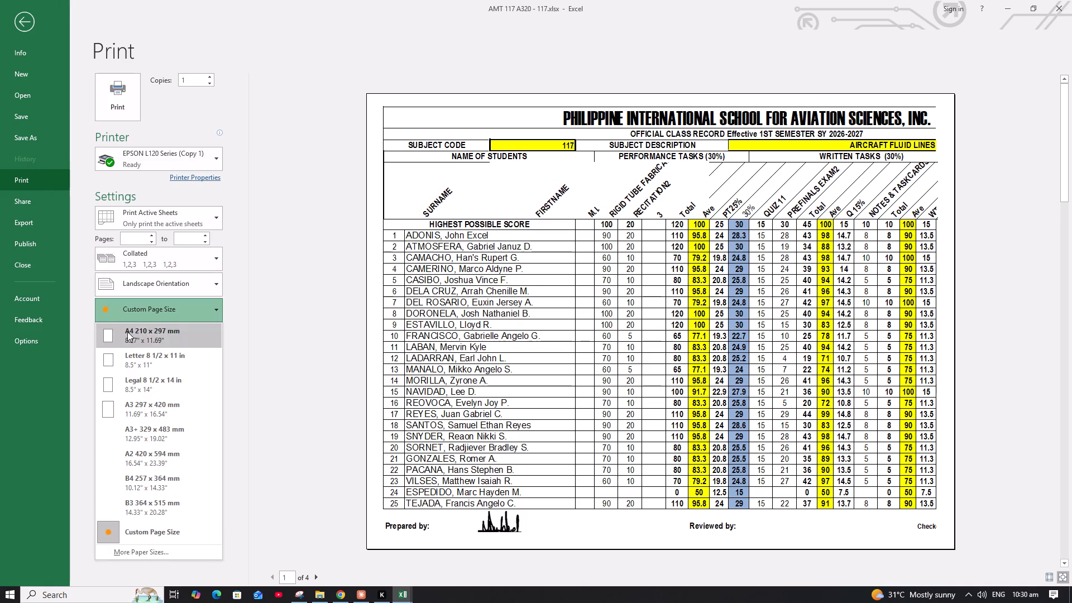
{"action": "left_click", "coordinate": [128, 381]}
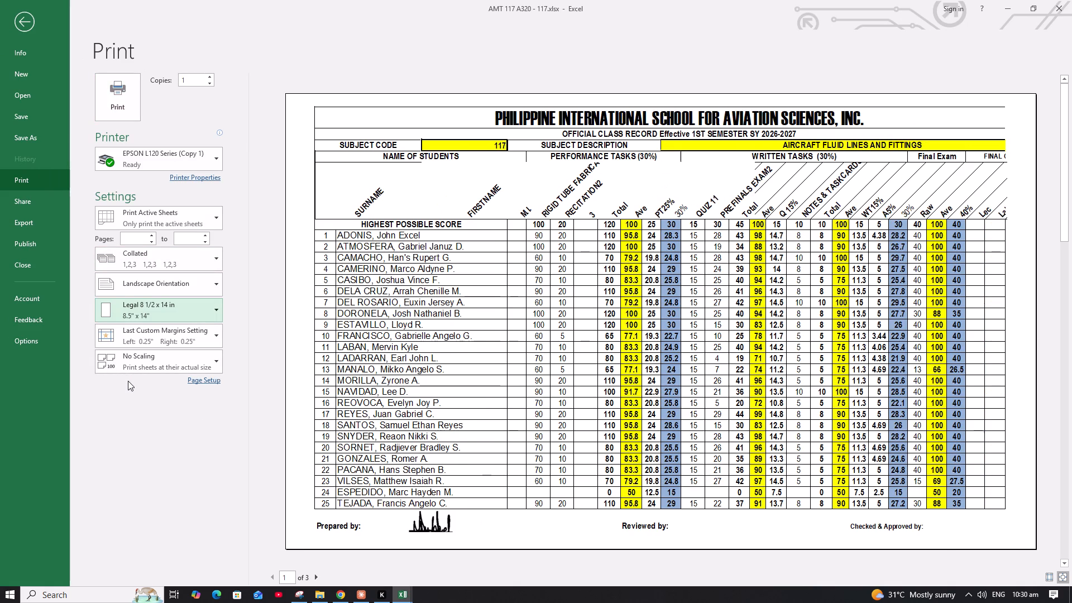
{"action": "left_click", "coordinate": [155, 361]}
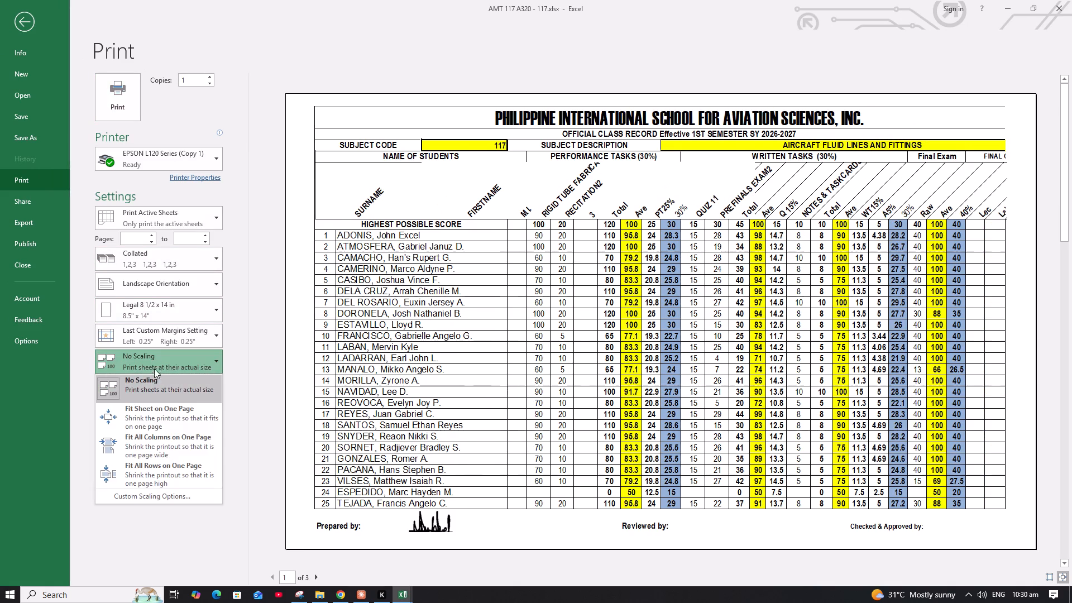
{"action": "left_click", "coordinate": [140, 476]}
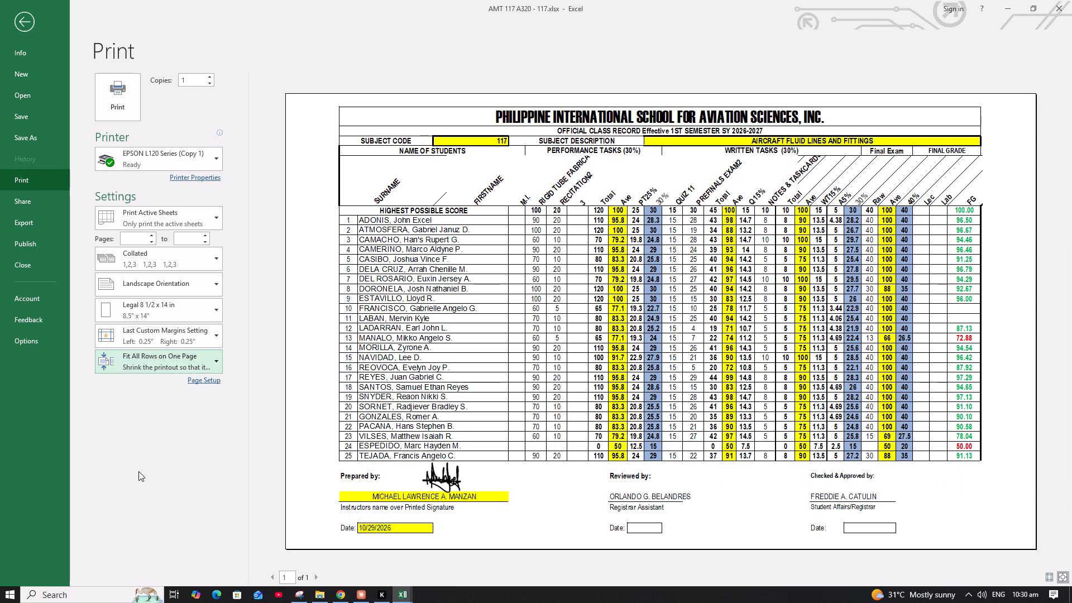
Turn on vertical centring and turn off horizontal centring in the page setup, and print the FINAL class record.
{"action": "left_click", "coordinate": [206, 381]}
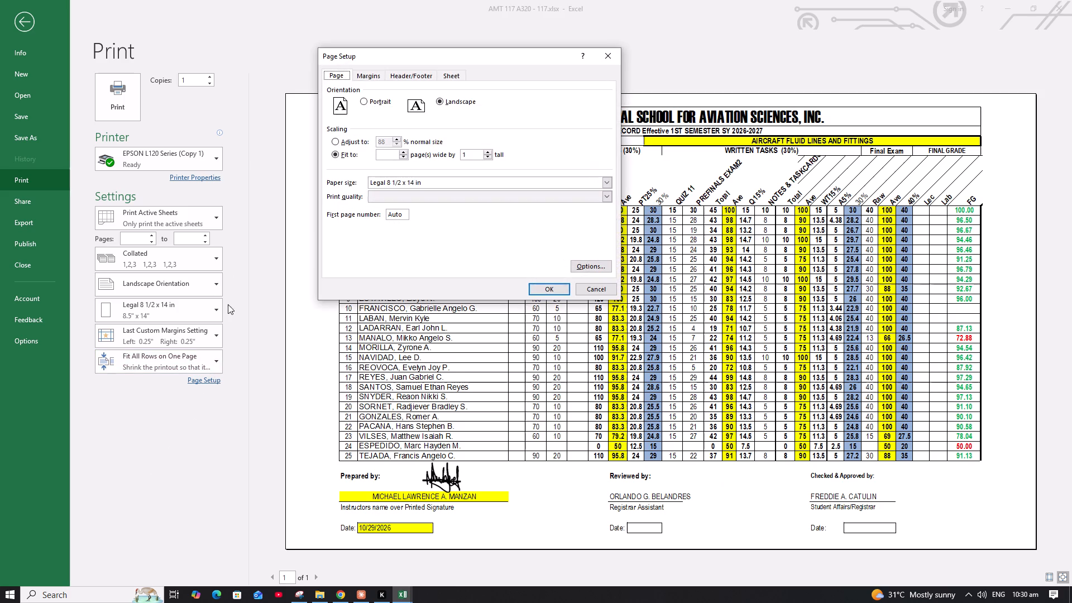
{"action": "left_click", "coordinate": [372, 72]}
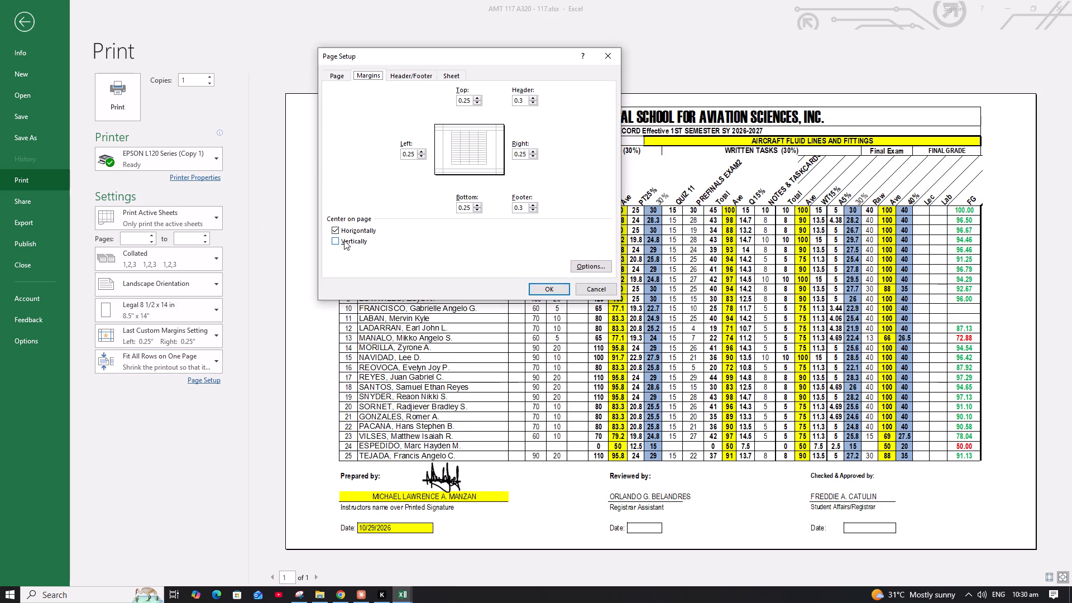
{"action": "left_click", "coordinate": [344, 240]}
{"action": "left_click", "coordinate": [348, 231]}
{"action": "left_click", "coordinate": [537, 289]}
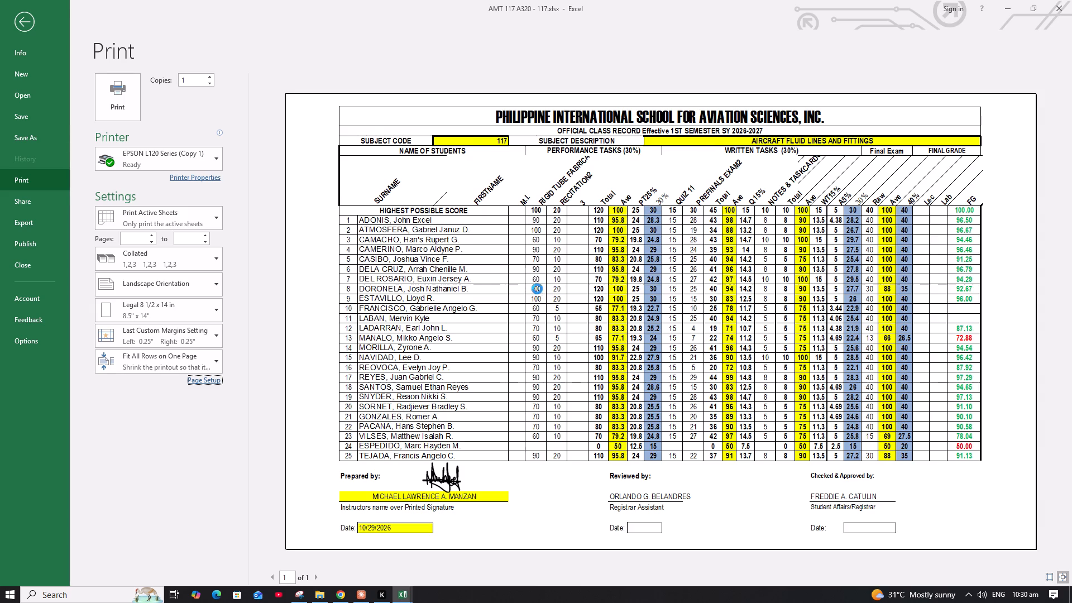
{"action": "left_click", "coordinate": [130, 98]}
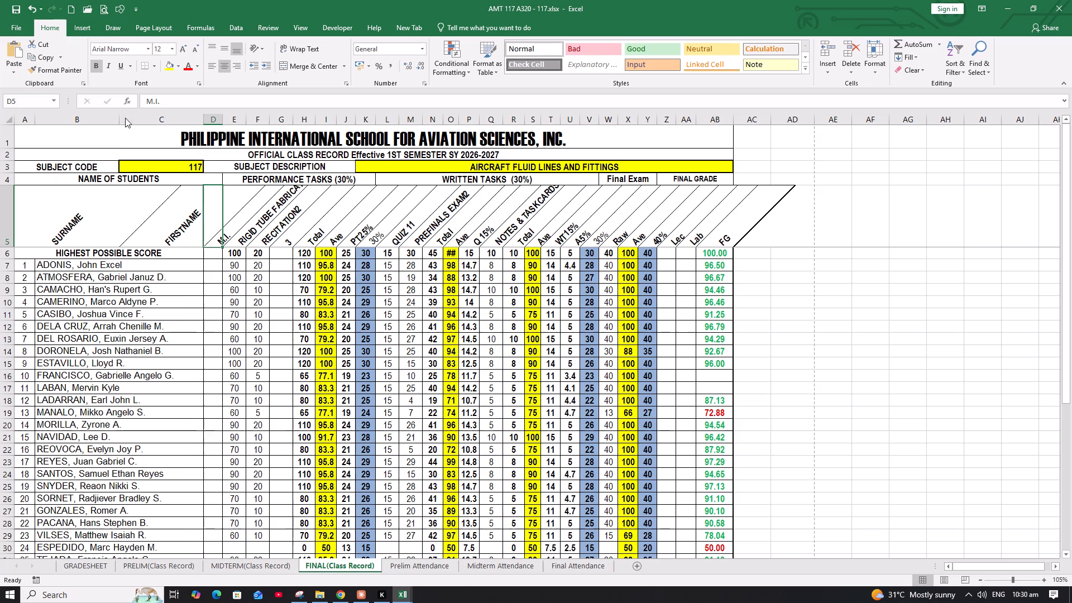
Return to the GRADESHEET sheet of the AMT 117 A320 workbook, save the workbook and close it.
{"action": "left_click", "coordinate": [94, 567]}
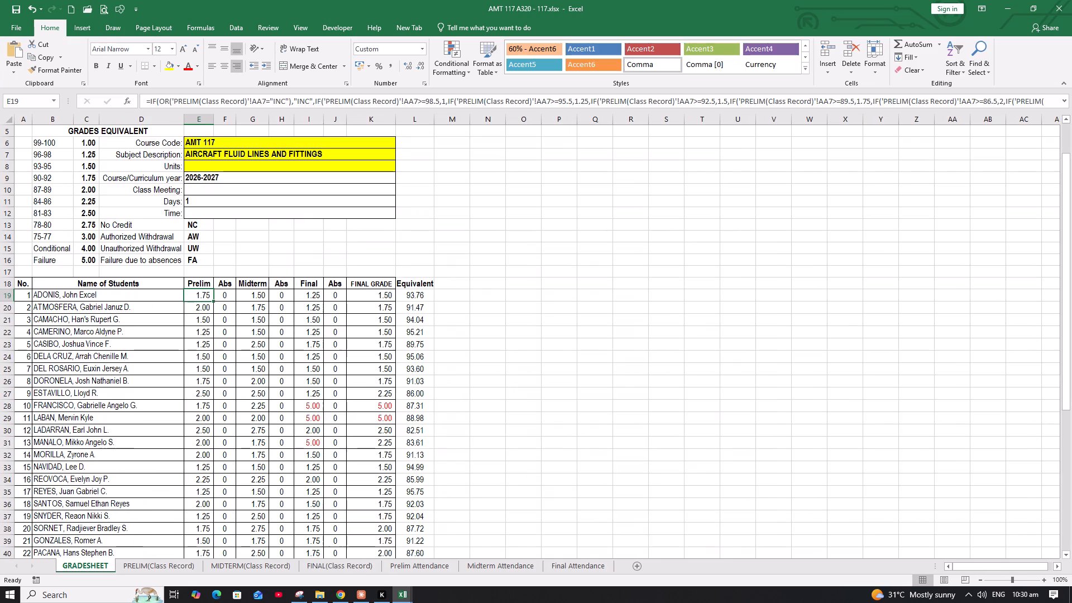
{"action": "left_click", "coordinate": [18, 6]}
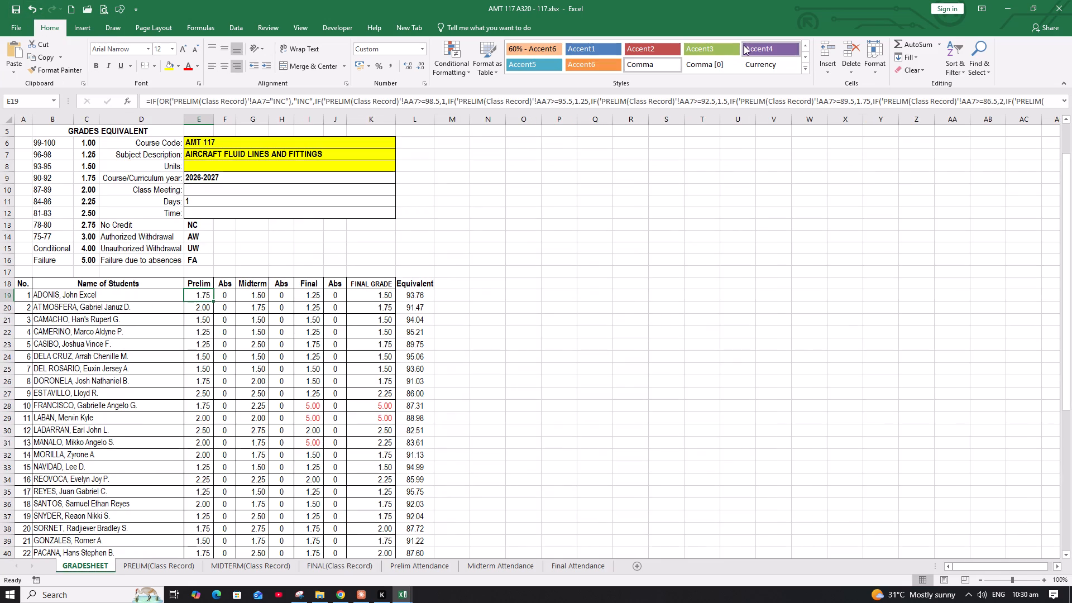
{"action": "left_click", "coordinate": [1060, 8]}
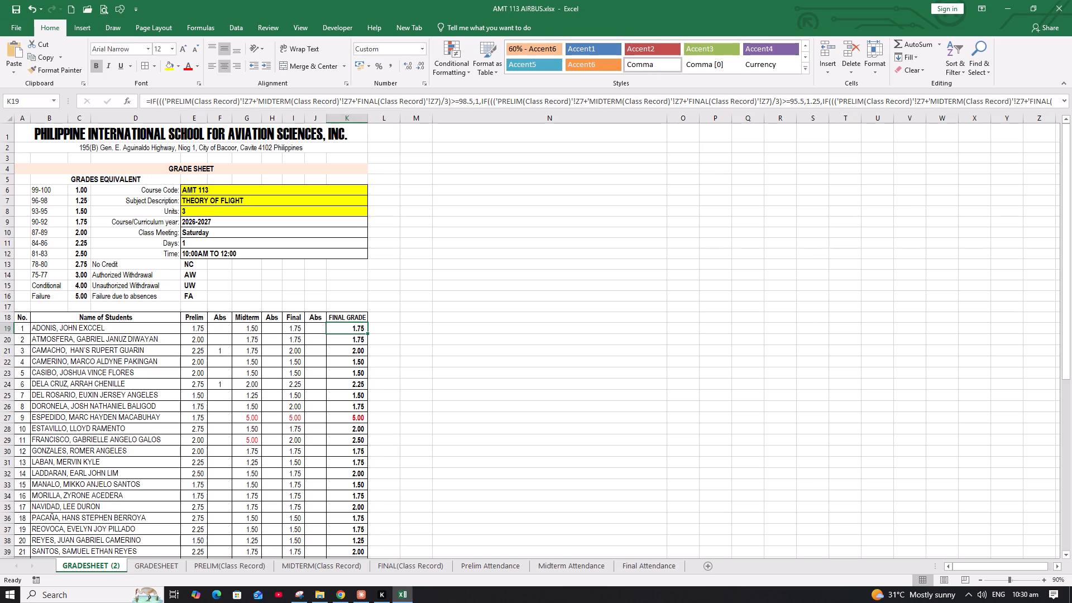
Open the workbook AMT 118 A320 - 118.xlsx from the FINAL folder and enable editing.
{"action": "left_click", "coordinate": [318, 591]}
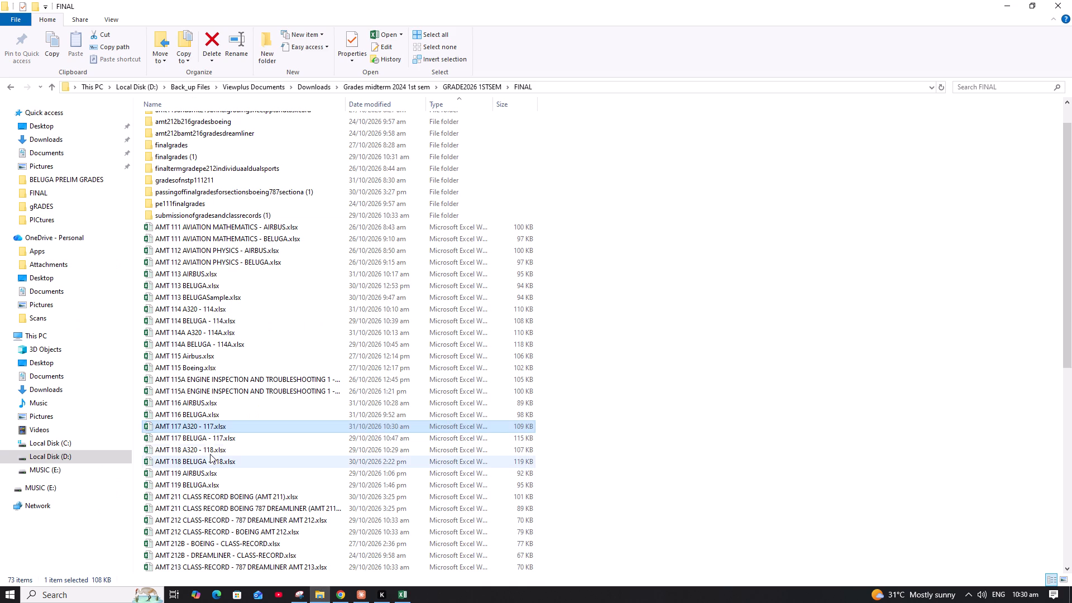
{"action": "double_click", "coordinate": [208, 450]}
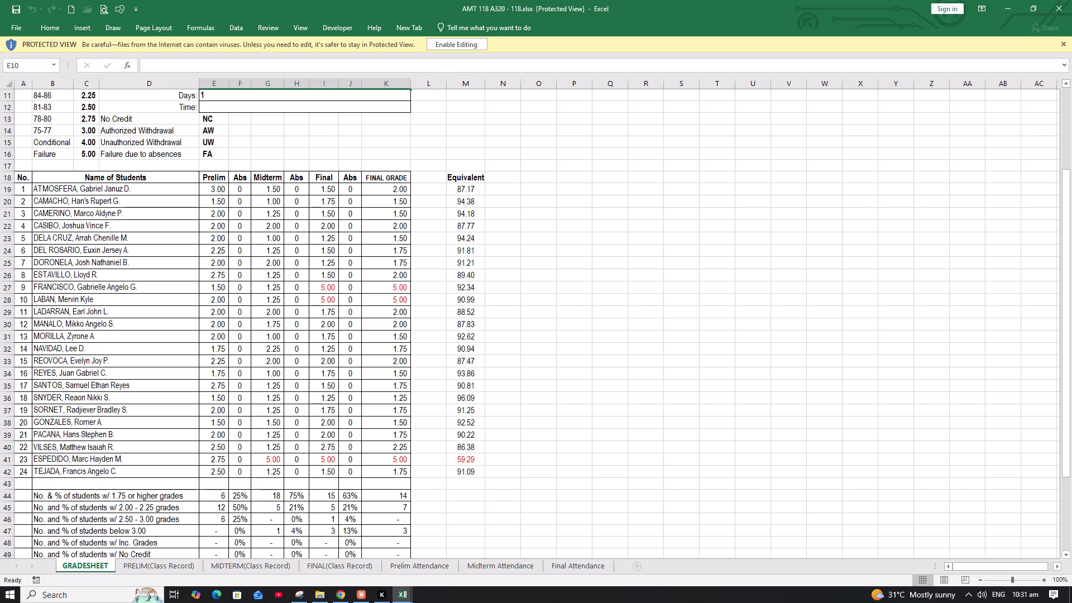
{"action": "left_click", "coordinate": [445, 45]}
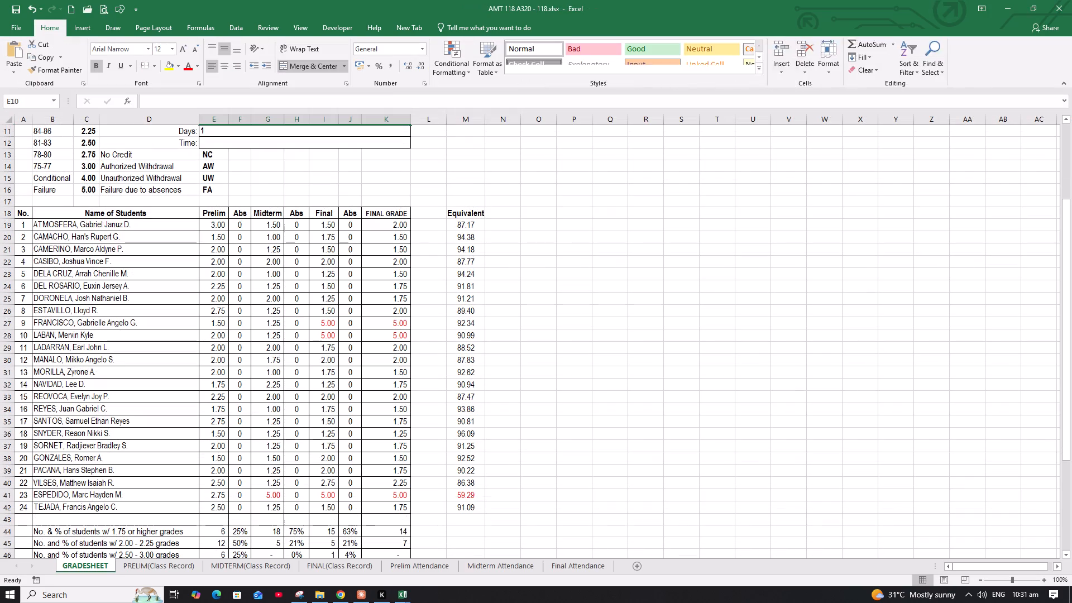
Delete the empty column L between the FINAL GRADE and Equivalent columns of the grade sheet.
{"action": "left_click", "coordinate": [427, 121]}
{"action": "right_click", "coordinate": [427, 121]}
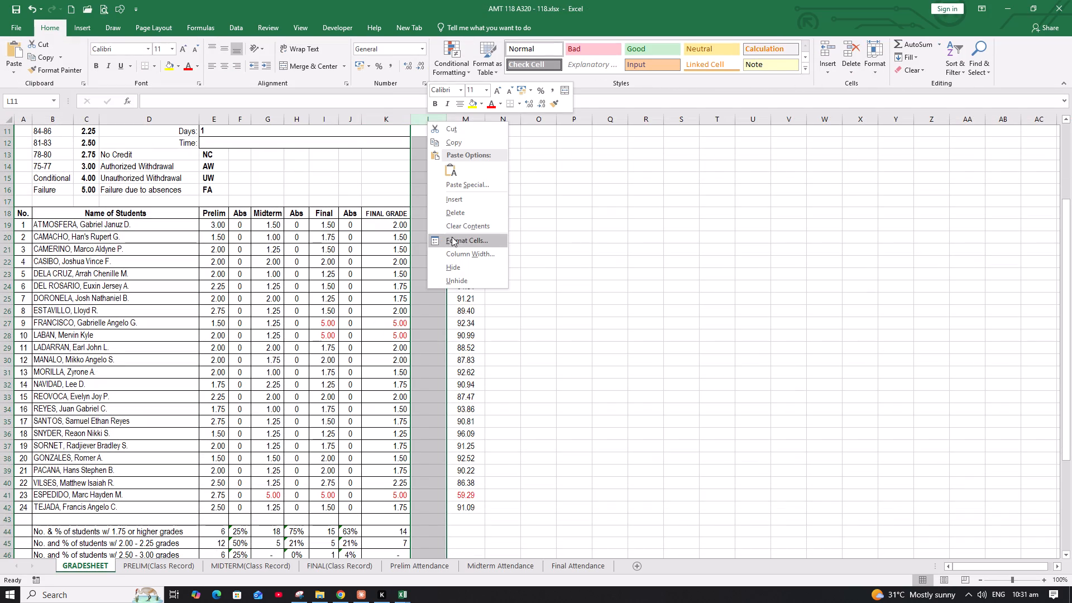
{"action": "left_click", "coordinate": [449, 207]}
{"action": "left_click", "coordinate": [394, 238]}
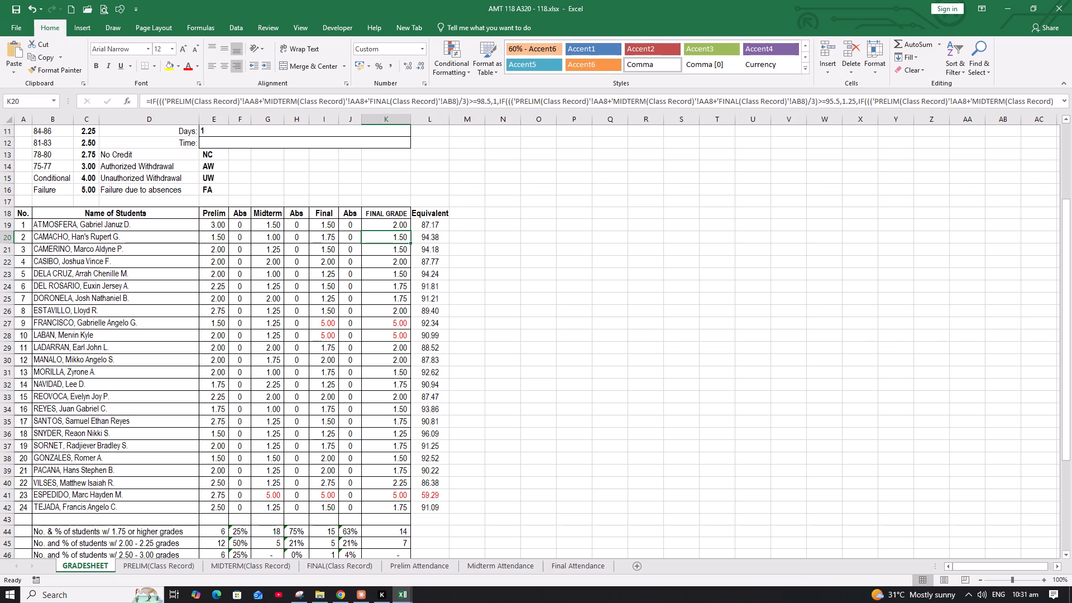
Narrow column D of the grade sheet to about 21, and slightly narrow the midterm Abs column H and Final column I.
{"action": "left_click_drag", "start_coordinate": [199, 118], "coordinate": [184, 118]}
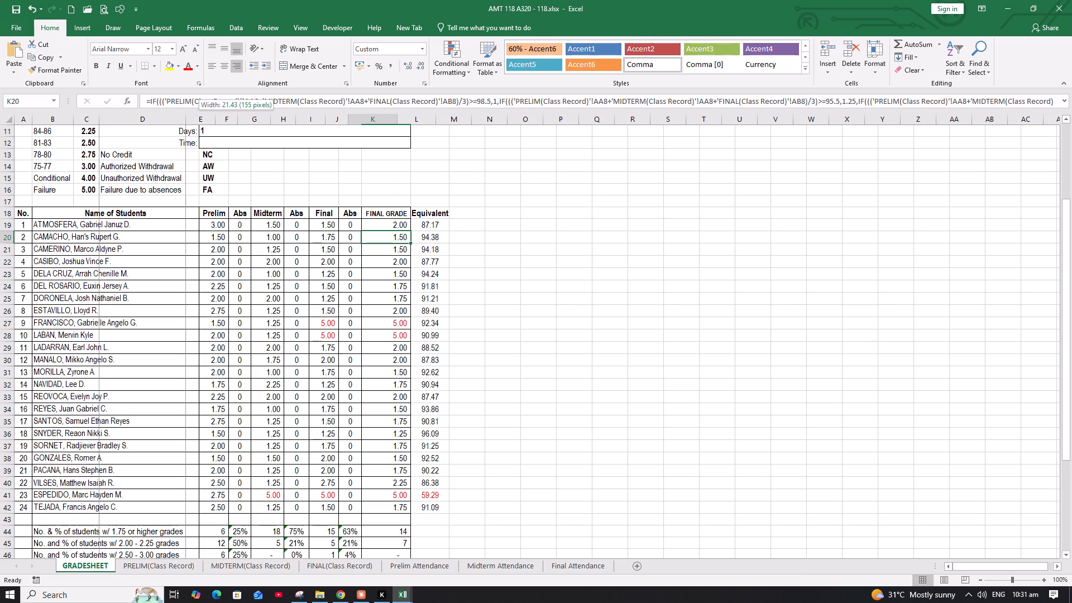
{"action": "left_click_drag", "start_coordinate": [184, 118], "coordinate": [184, 117]}
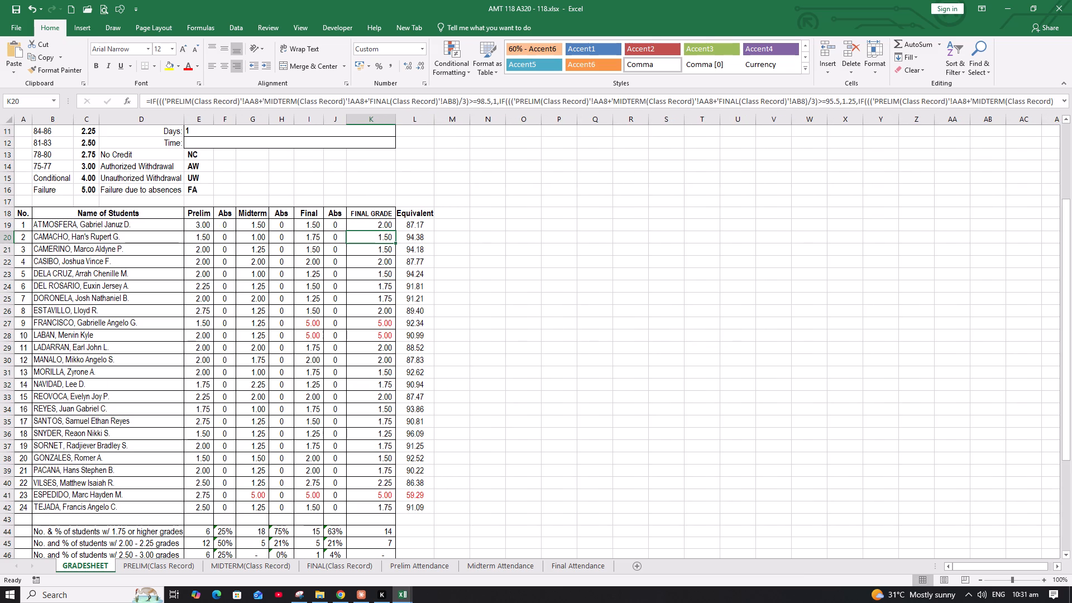
{"action": "left_click_drag", "start_coordinate": [293, 119], "coordinate": [288, 120]}
{"action": "left_click", "coordinate": [316, 121]}
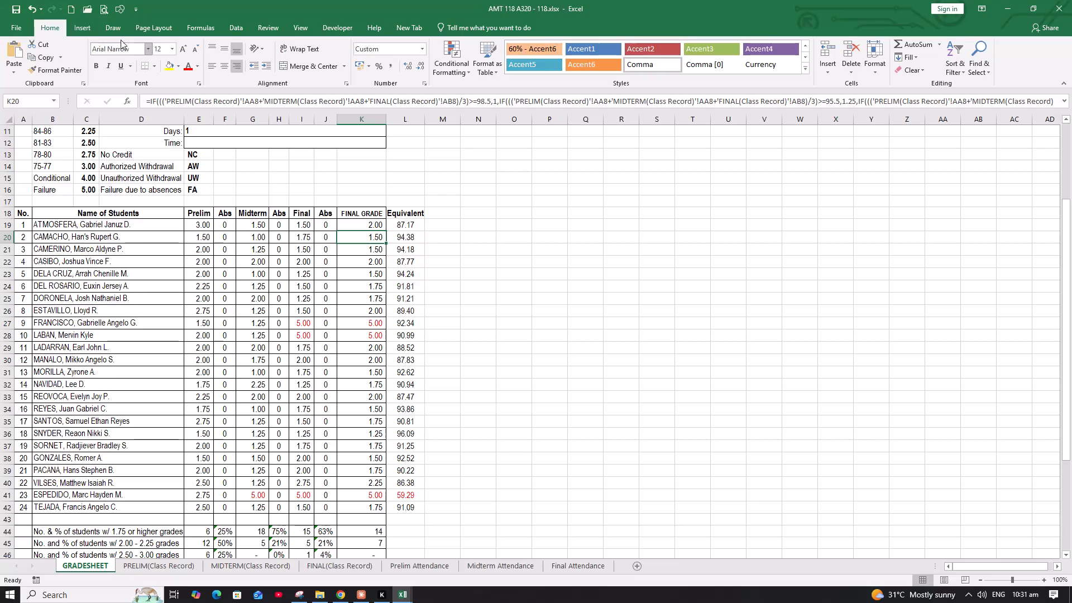
Set the grade sheet to print on Legal 8 1/2 x 14 in paper with the last custom margins and all columns fit on one page.
{"action": "left_click", "coordinate": [108, 14]}
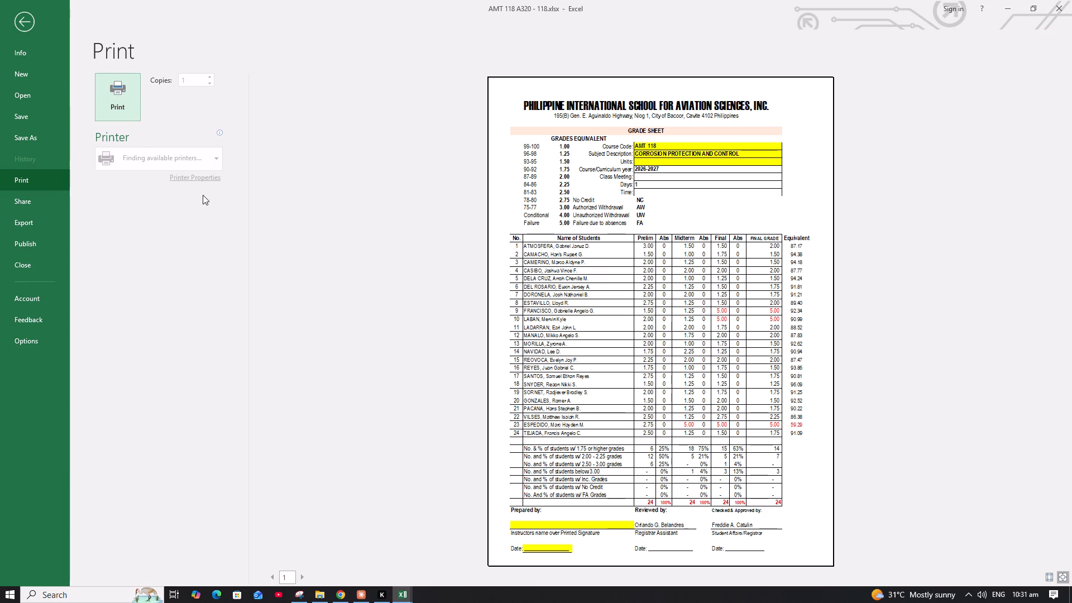
{"action": "left_click", "coordinate": [136, 310]}
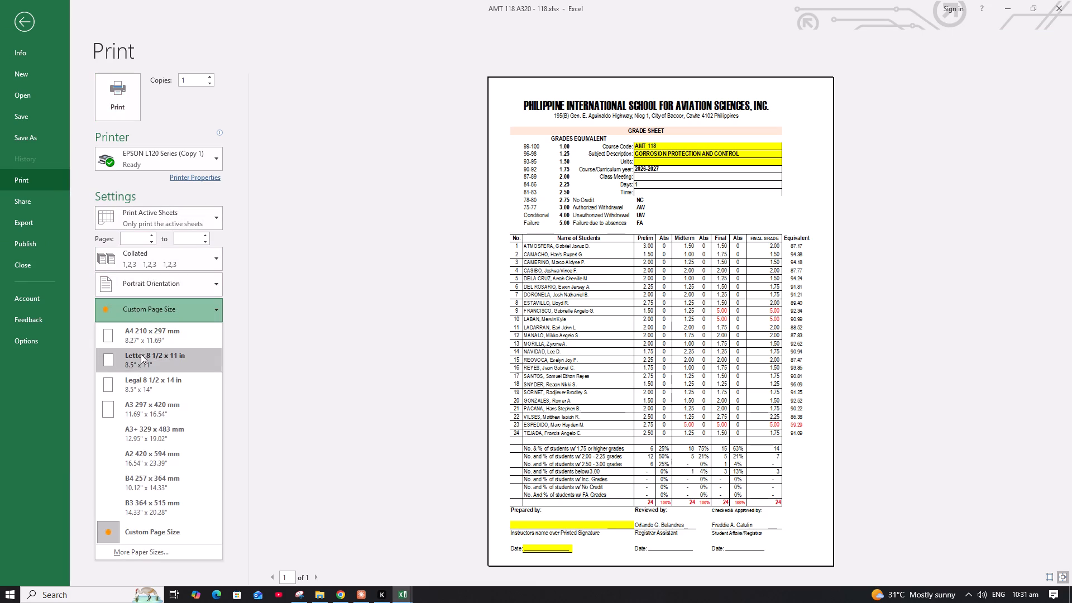
{"action": "left_click", "coordinate": [140, 387]}
{"action": "left_click", "coordinate": [153, 342]}
{"action": "left_click", "coordinate": [154, 369]}
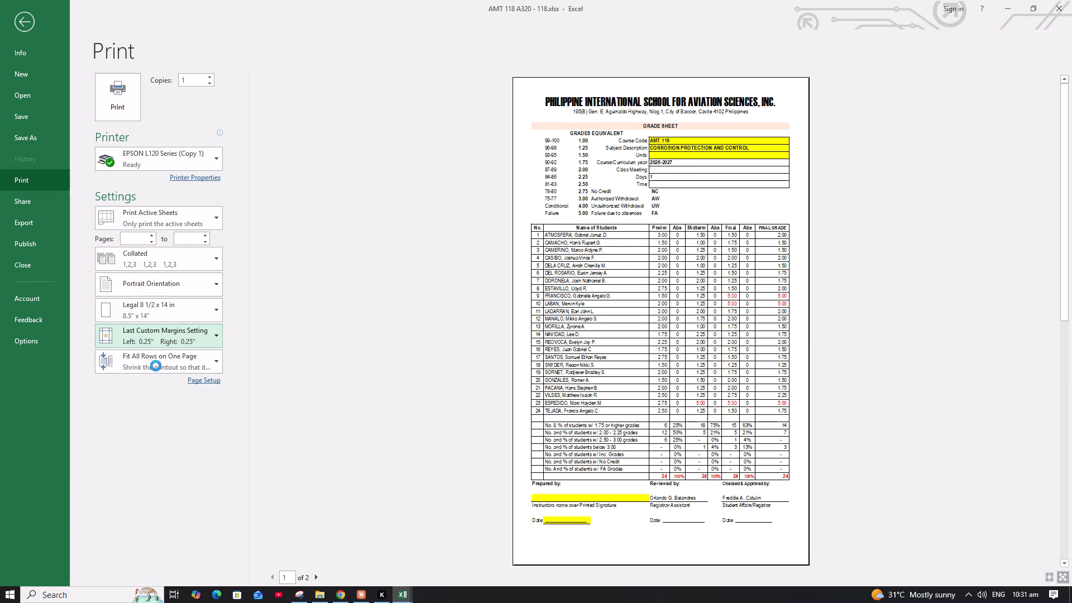
{"action": "left_click", "coordinate": [155, 365]}
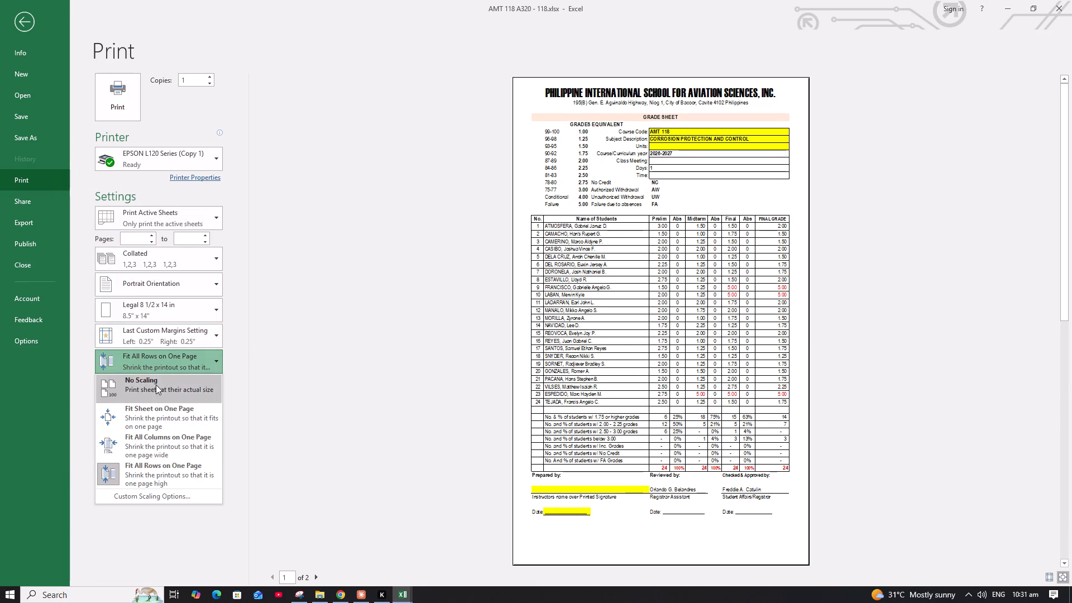
{"action": "left_click", "coordinate": [151, 445]}
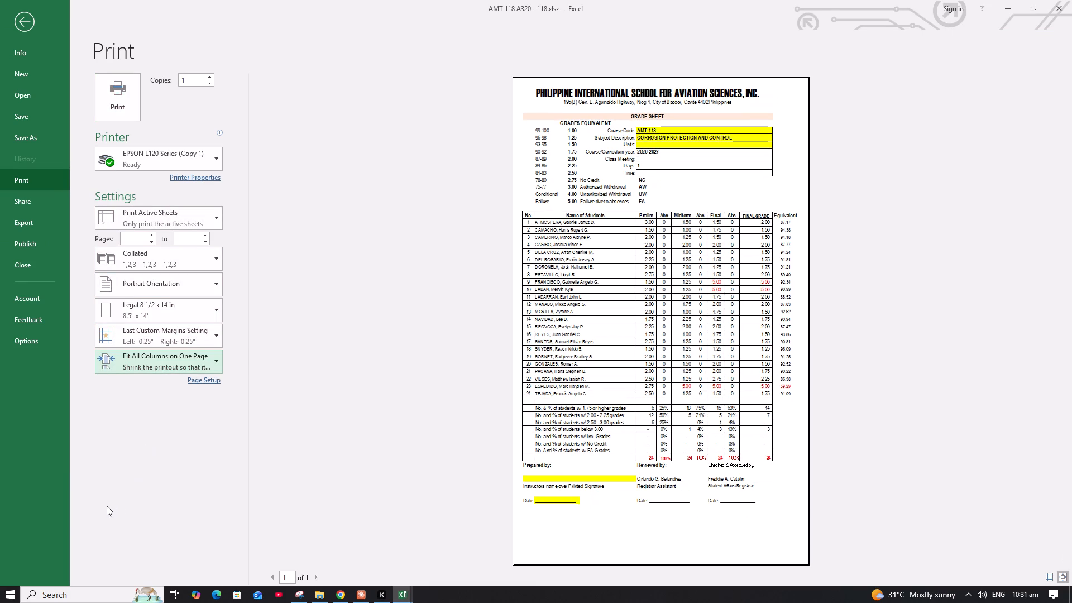
Print the AMT 118 grade sheet and save the workbook.
{"action": "left_click", "coordinate": [116, 102]}
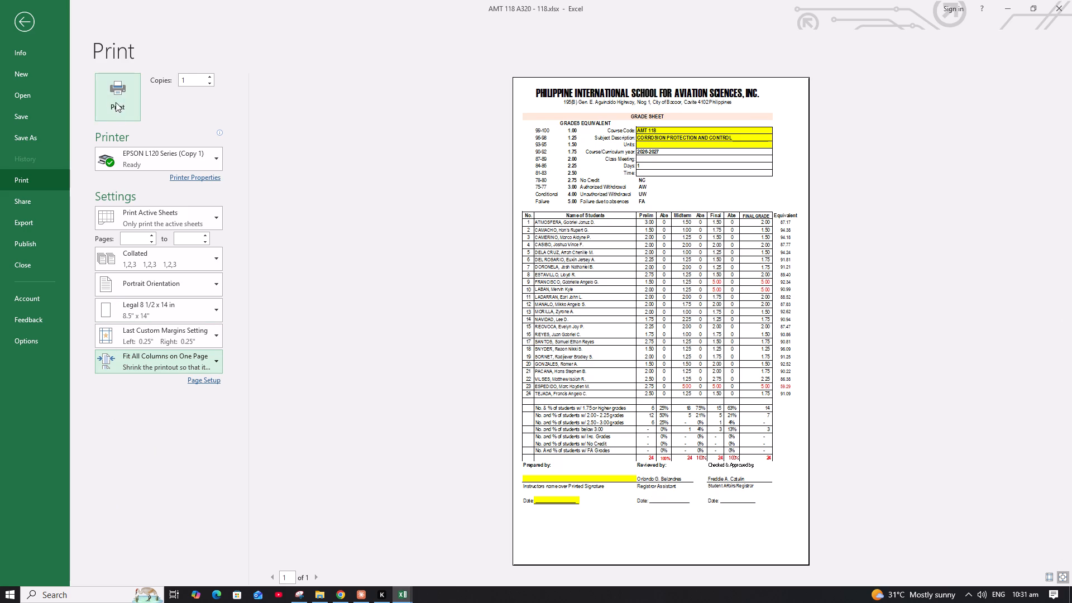
{"action": "left_click", "coordinate": [17, 12]}
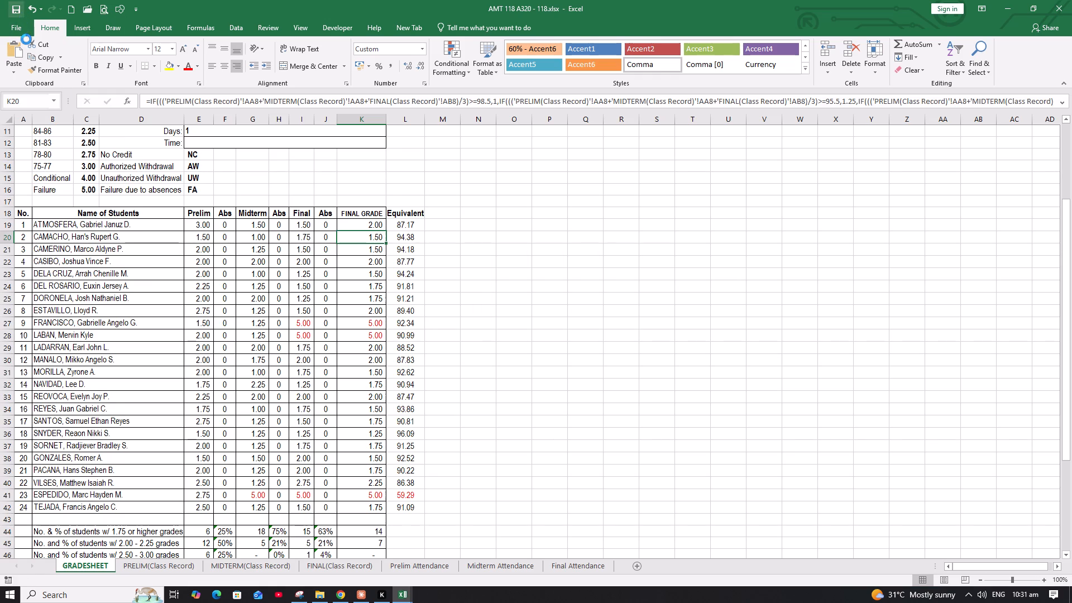
On the FINAL class record, turn off text wrapping in header row 5 and angle its text counterclockwise.
{"action": "left_click", "coordinate": [331, 567]}
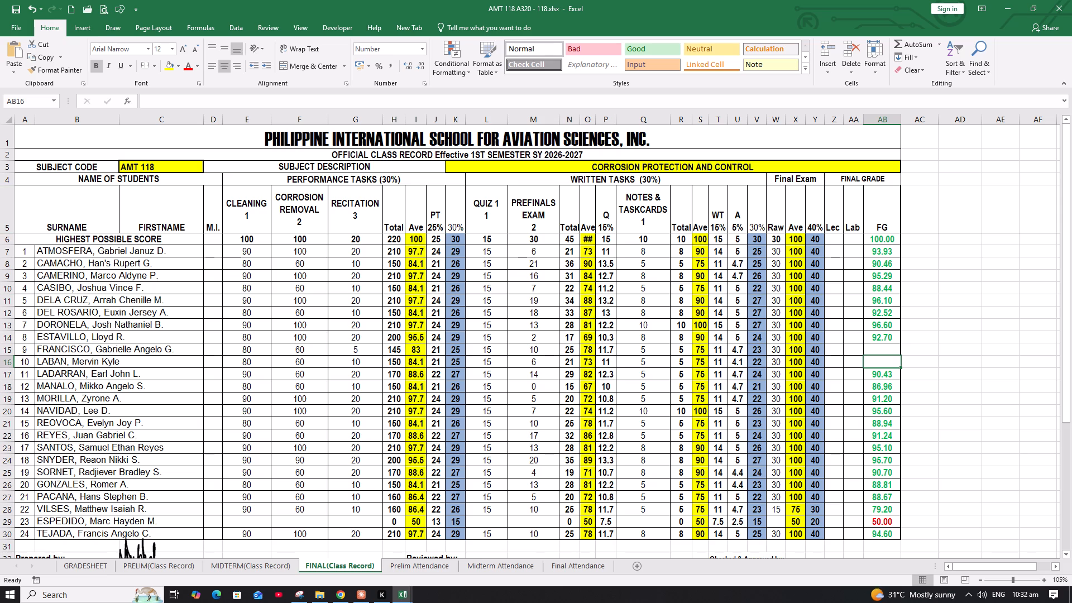
{"action": "left_click", "coordinate": [9, 207]}
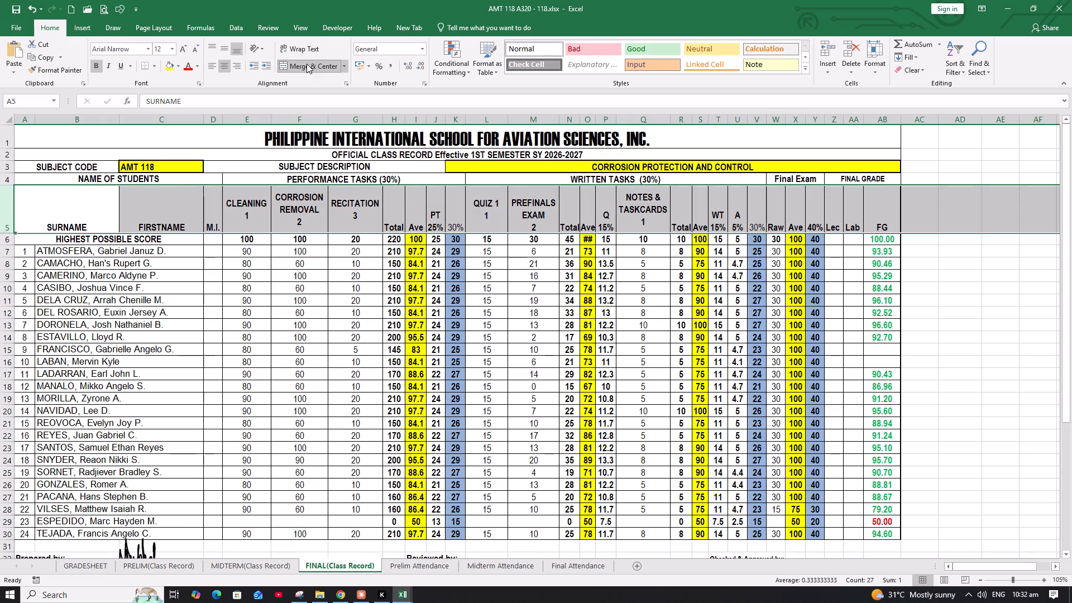
{"action": "left_click", "coordinate": [307, 45]}
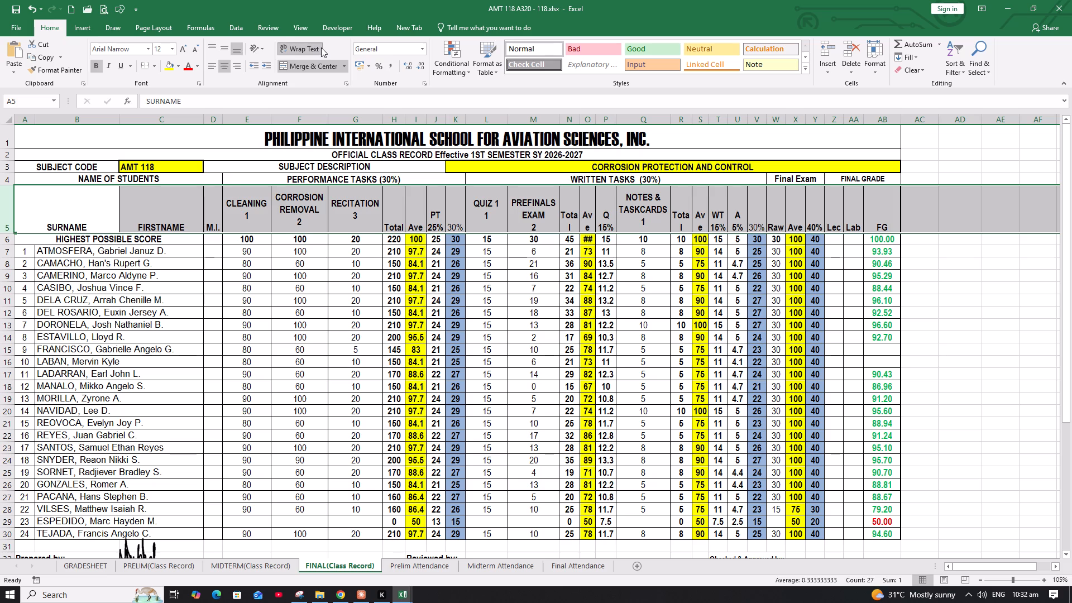
{"action": "left_click", "coordinate": [315, 47]}
{"action": "left_click", "coordinate": [262, 50]}
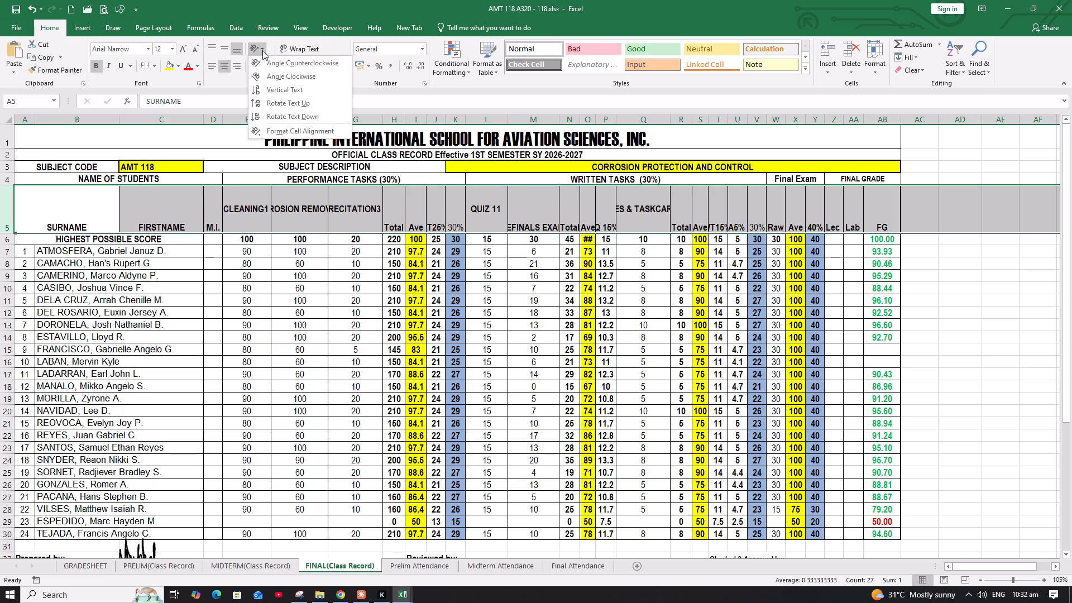
{"action": "left_click", "coordinate": [264, 61]}
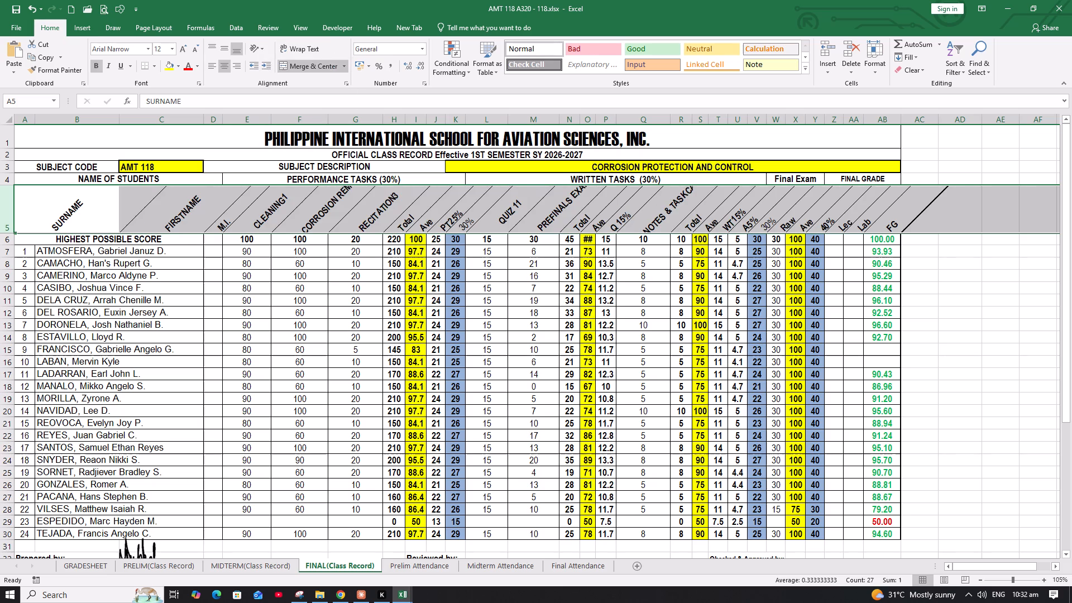
{"action": "left_click", "coordinate": [301, 224]}
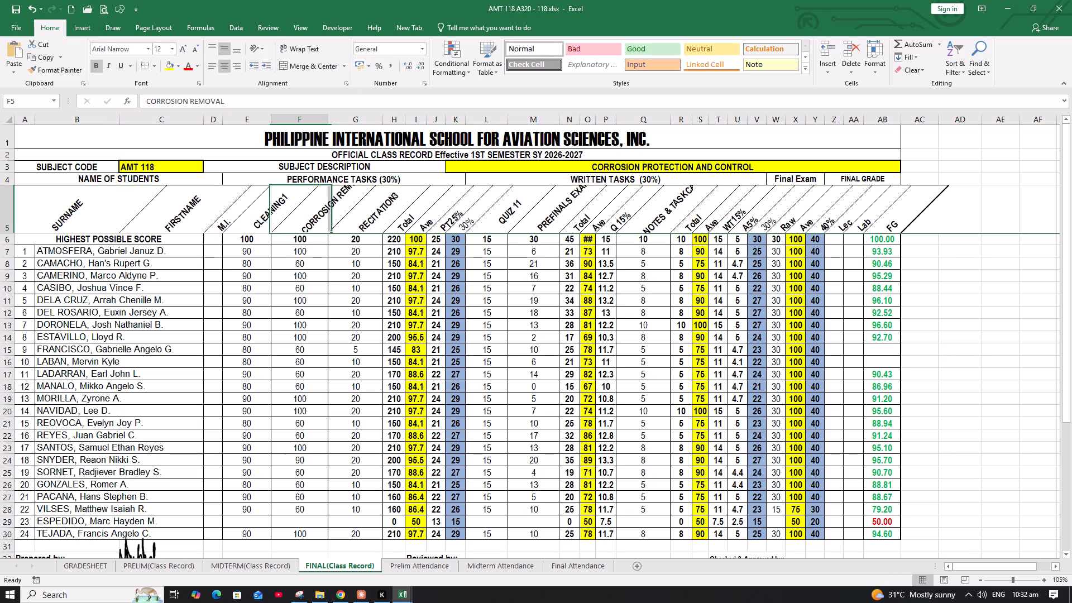
Set the width of the performance task columns E to G, cleaning through recitation, to 5.
{"action": "left_click_drag", "start_coordinate": [251, 121], "coordinate": [315, 121]}
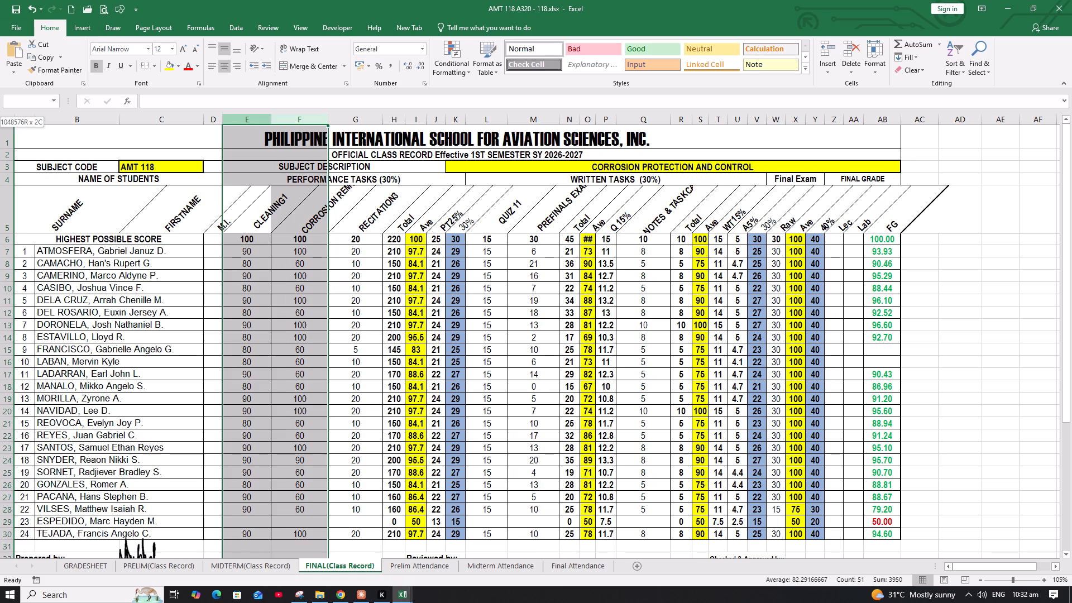
{"action": "left_click_drag", "start_coordinate": [315, 121], "coordinate": [341, 121]}
{"action": "right_click", "coordinate": [341, 121]}
{"action": "left_click", "coordinate": [371, 252]}
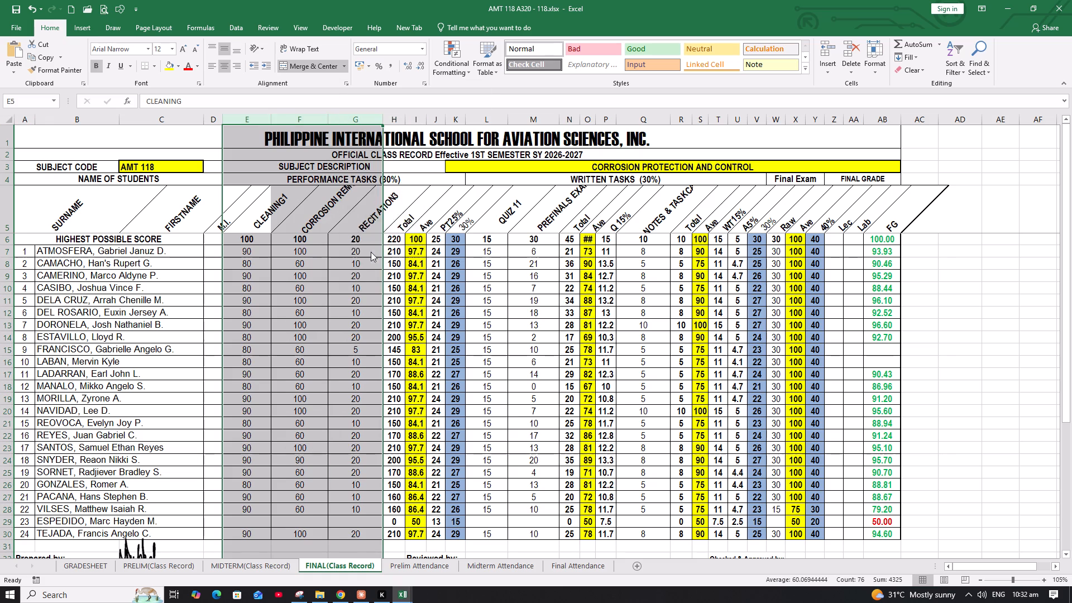
{"action": "key", "text": "5"}
{"action": "key", "text": "Return"}
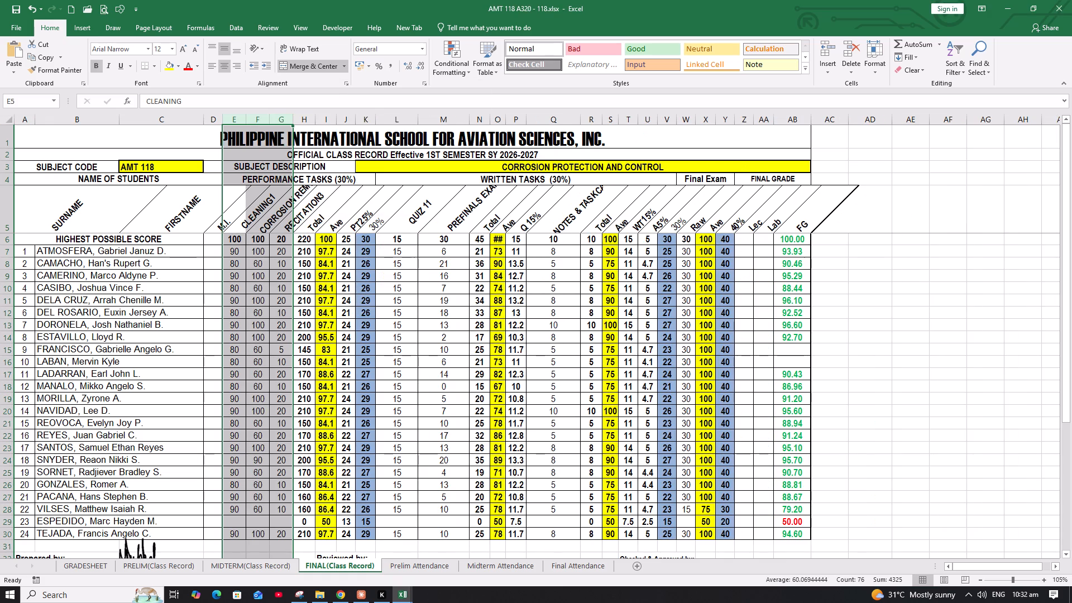
Set the width of the quiz and prefinals exam columns L and M and the notes and taskcards column Q to 5.
{"action": "left_click_drag", "start_coordinate": [406, 123], "coordinate": [446, 122]}
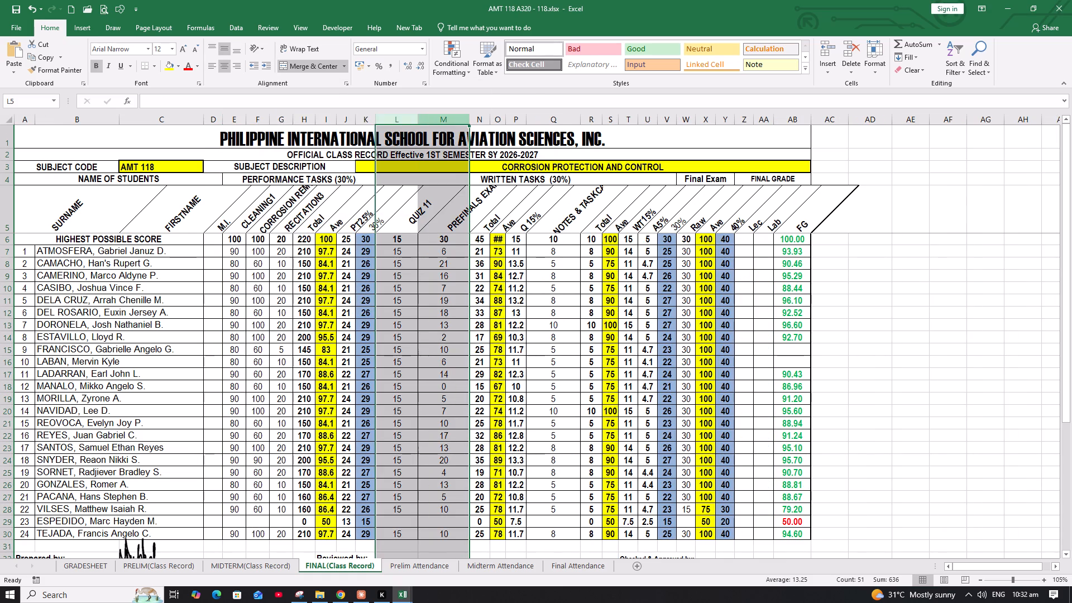
{"action": "right_click", "coordinate": [446, 122]}
{"action": "left_click", "coordinate": [480, 255]}
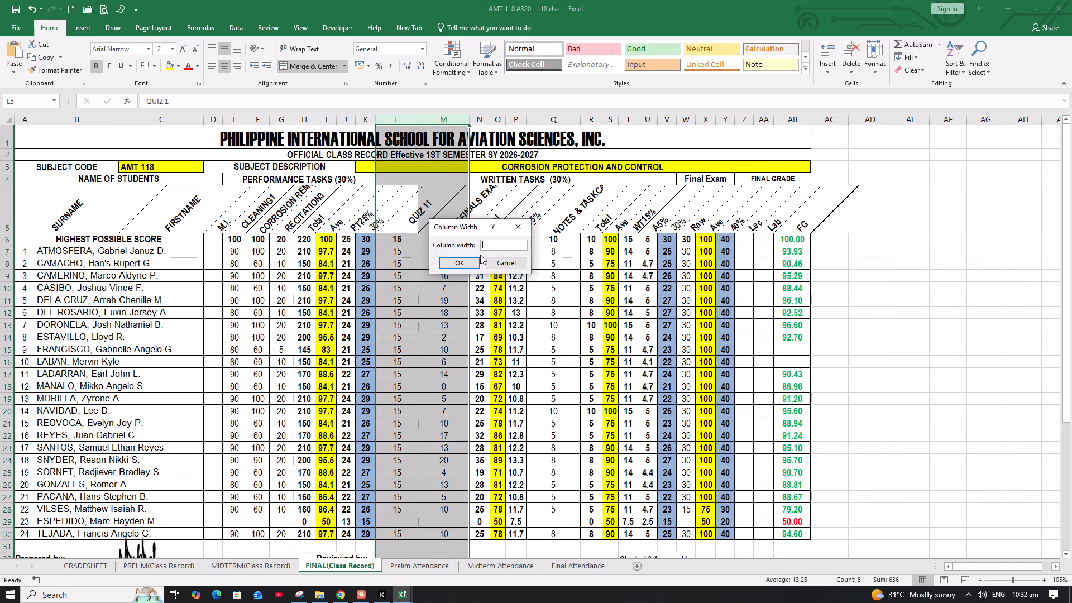
{"action": "key", "text": "5"}
{"action": "key", "text": "Return"}
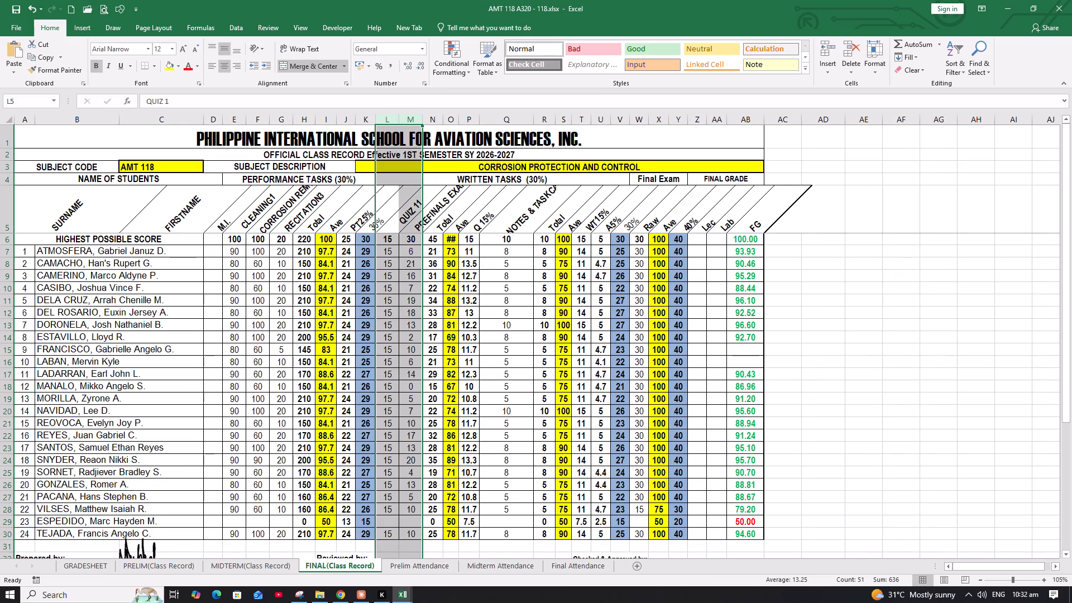
{"action": "left_click", "coordinate": [513, 121]}
{"action": "right_click", "coordinate": [513, 121]}
{"action": "left_click", "coordinate": [551, 251]}
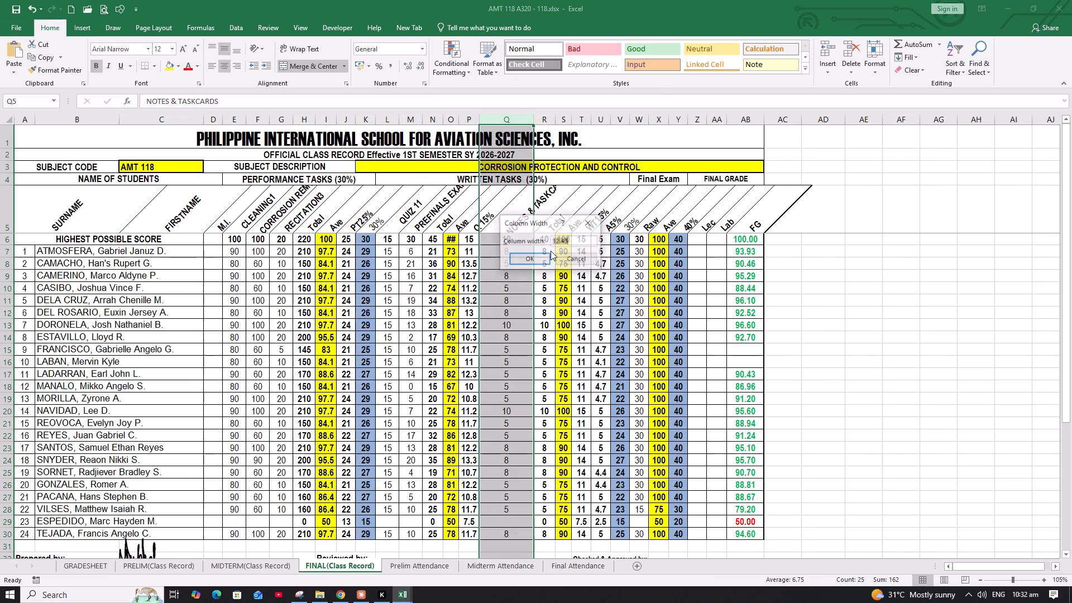
{"action": "key", "text": "5"}
{"action": "key", "text": "Return"}
{"action": "left_click", "coordinate": [552, 256]}
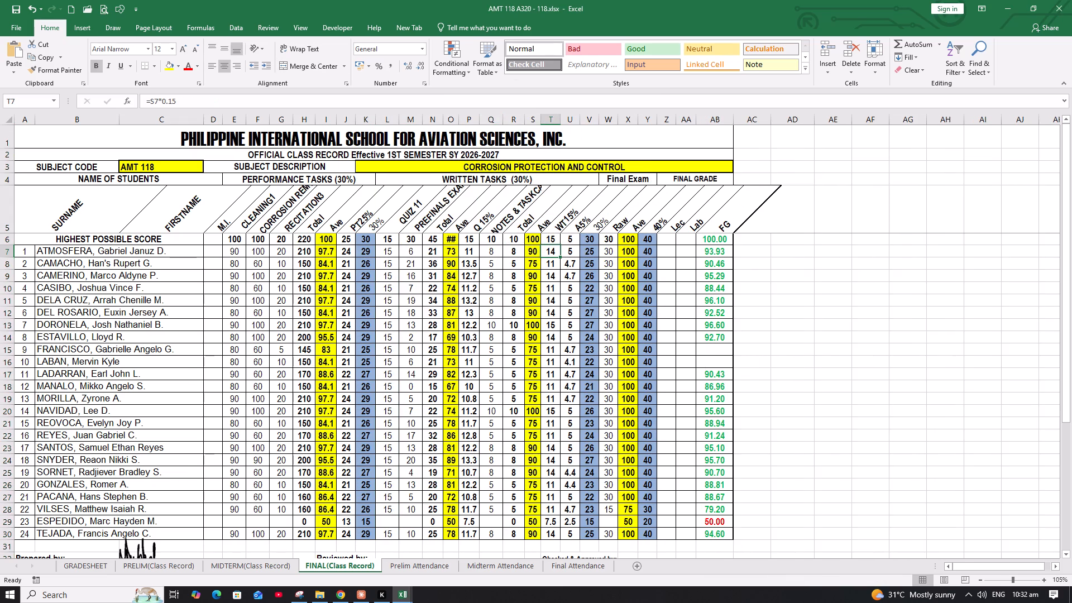
Set the height of header row 5 on the FINAL class record to 80 and save the workbook.
{"action": "left_click", "coordinate": [12, 210]}
{"action": "right_click", "coordinate": [12, 210]}
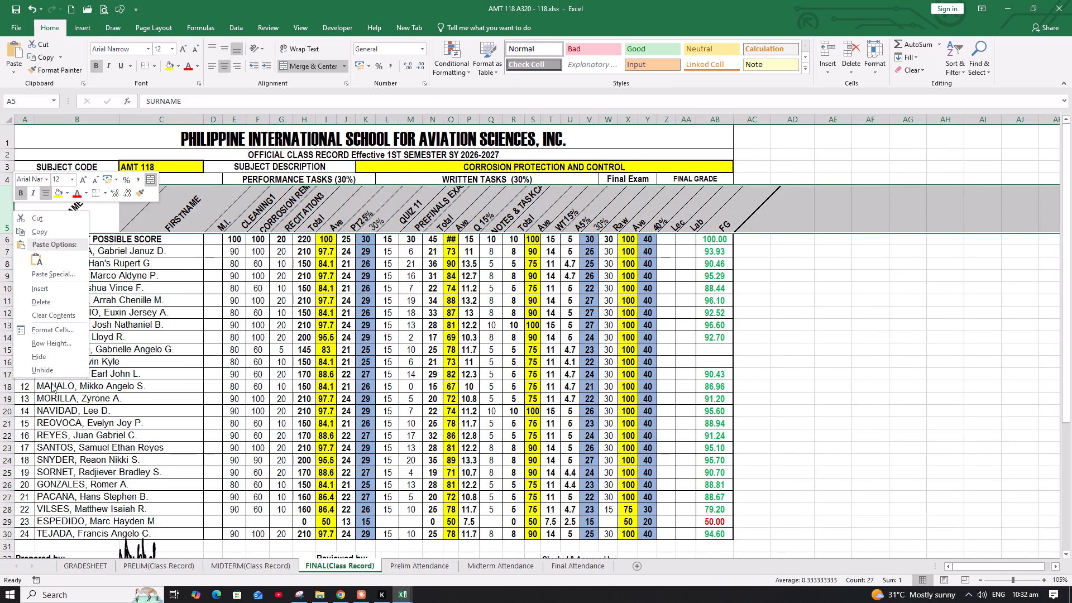
{"action": "left_click", "coordinate": [56, 342]}
{"action": "type", "text": "80"}
{"action": "key", "text": "Return"}
{"action": "left_click", "coordinate": [56, 342]}
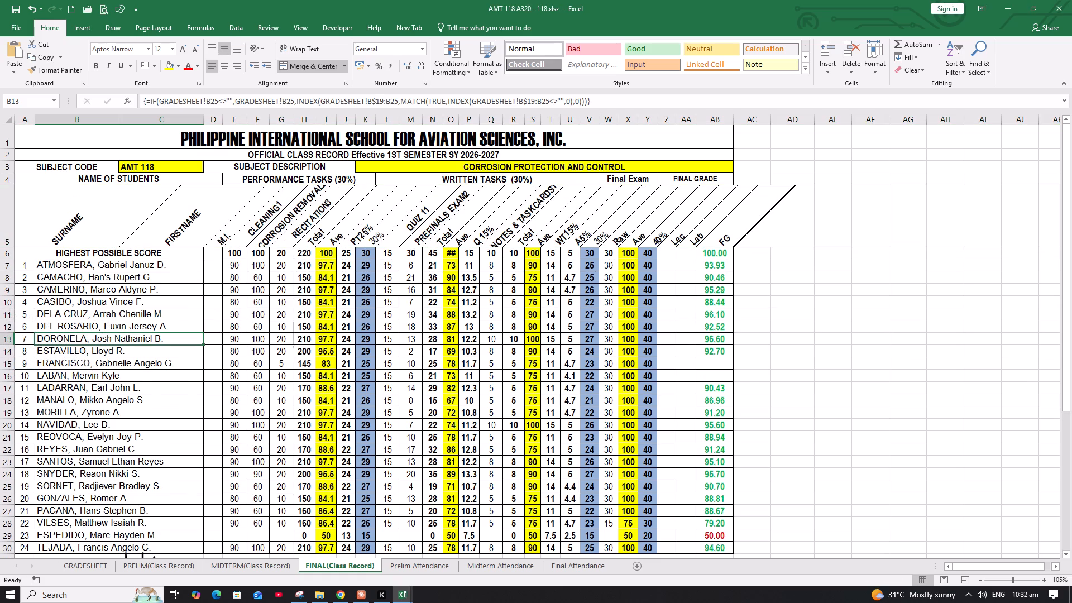
{"action": "left_click", "coordinate": [16, 11]}
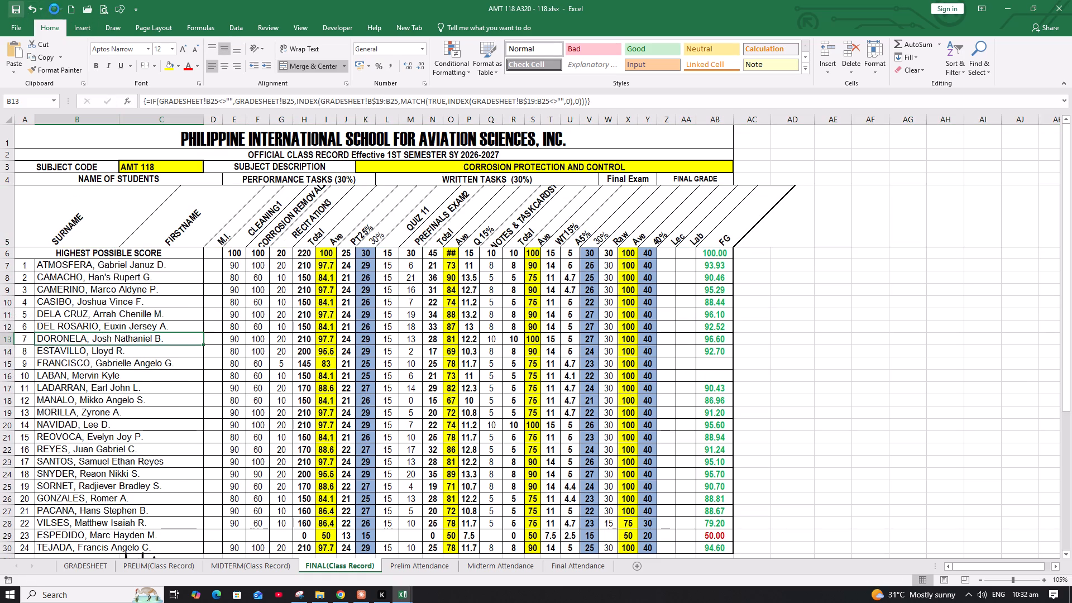
Set the FINAL class record to print on Legal 8 1/2 x 14 in paper with all rows fitted on one page.
{"action": "left_click", "coordinate": [101, 9]}
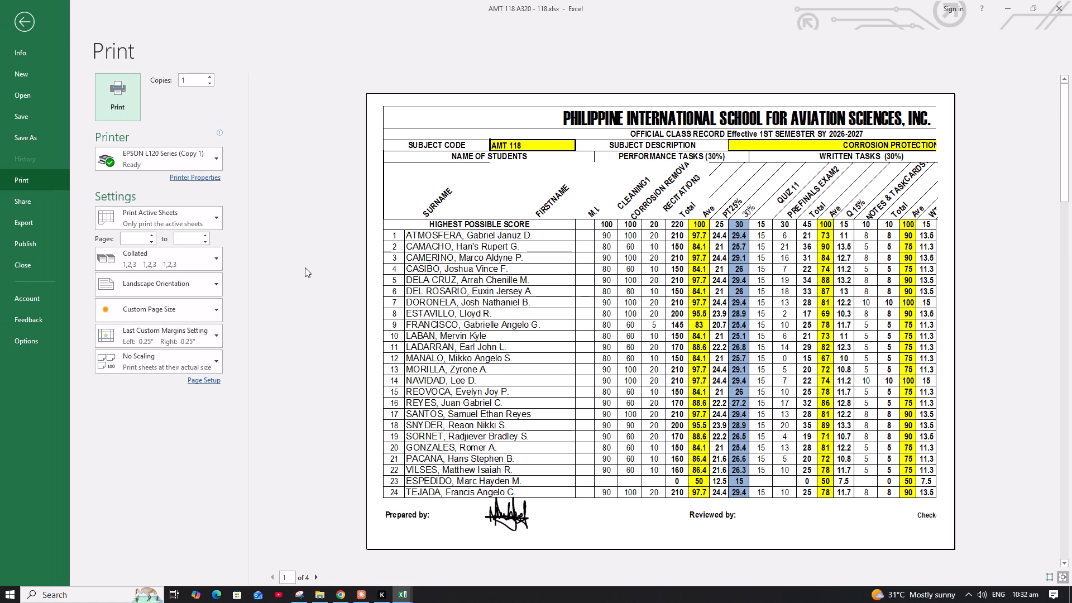
{"action": "left_click", "coordinate": [124, 316]}
{"action": "left_click", "coordinate": [139, 385]}
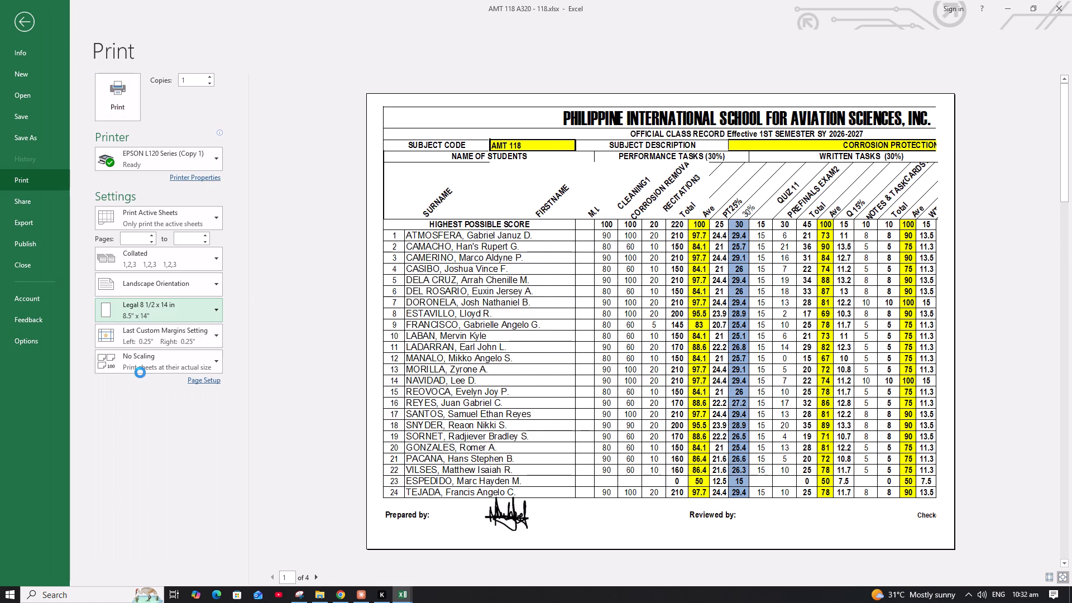
{"action": "left_click", "coordinate": [147, 363]}
{"action": "left_click", "coordinate": [147, 363]}
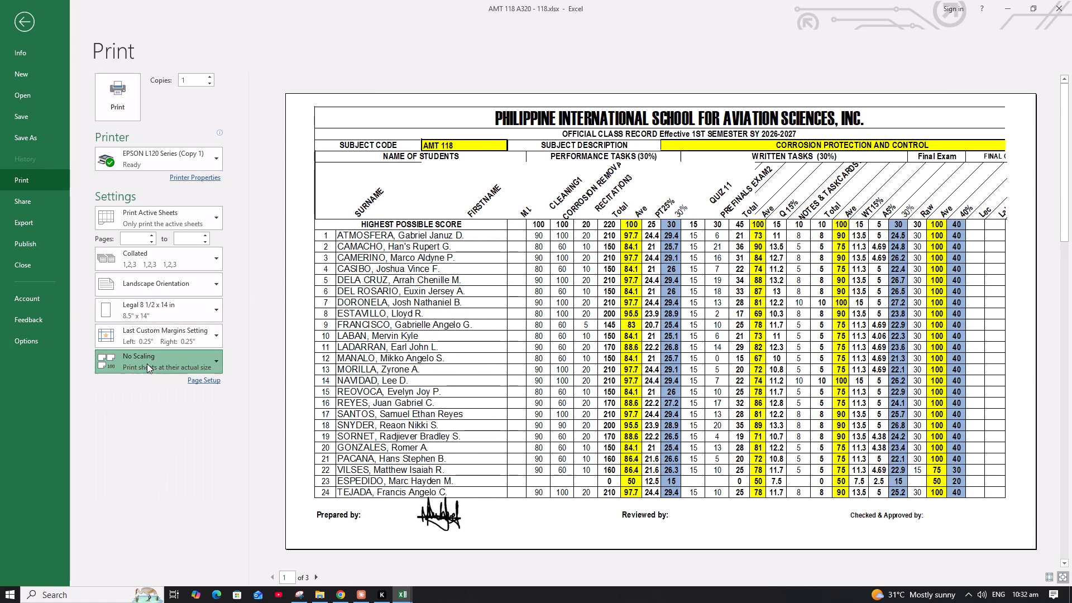
{"action": "left_click", "coordinate": [164, 359]}
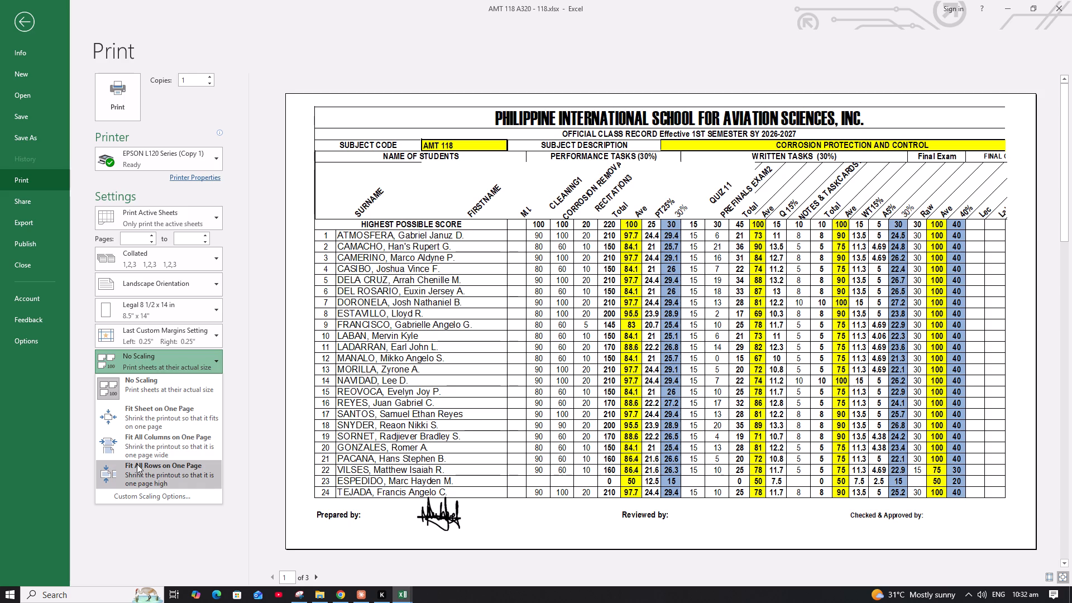
{"action": "left_click", "coordinate": [137, 464]}
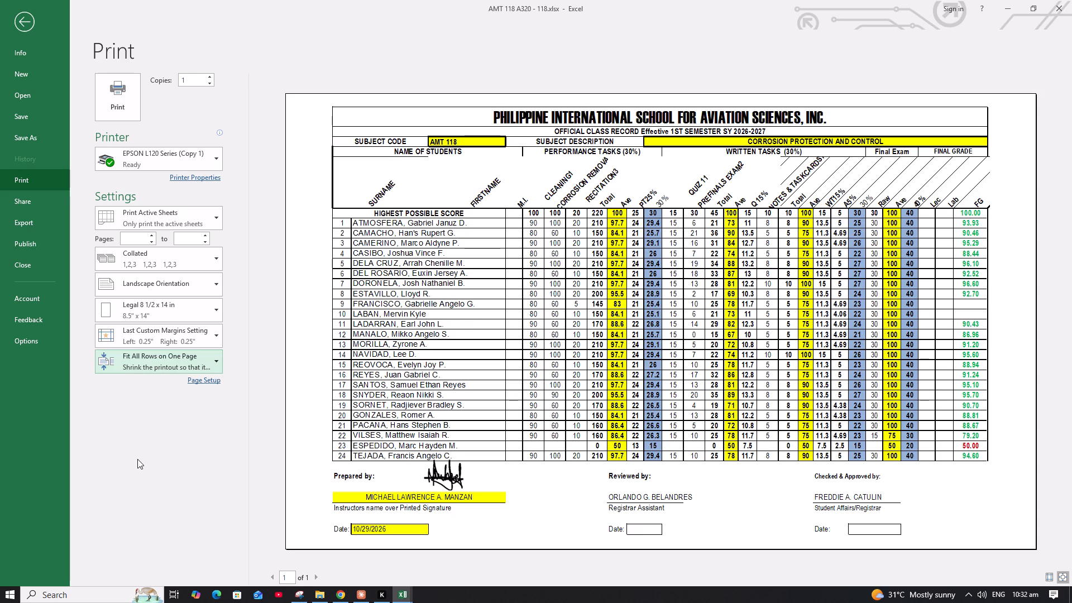
Center the printout vertically on the page, turn off horizontal centering, and print the FINAL class record.
{"action": "left_click", "coordinate": [208, 380]}
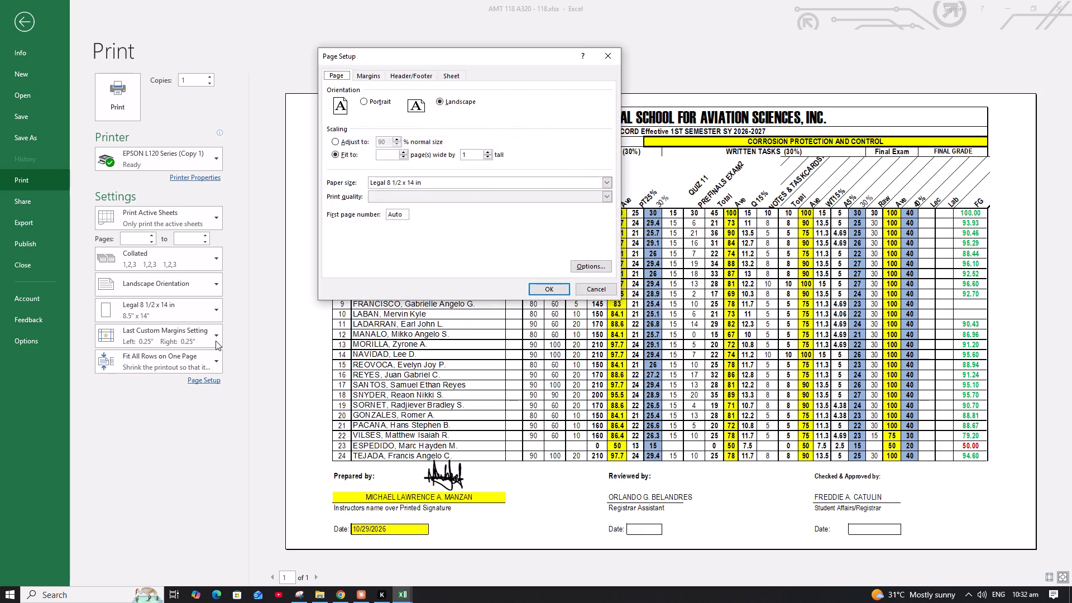
{"action": "left_click", "coordinate": [372, 79]}
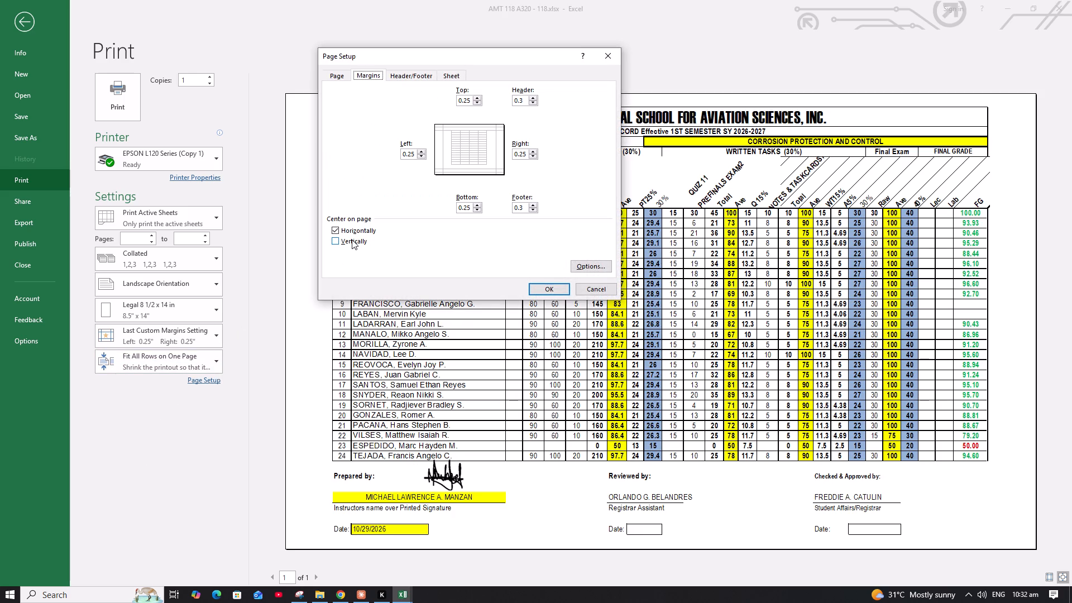
{"action": "left_click", "coordinate": [352, 240]}
{"action": "left_click", "coordinate": [356, 227]}
{"action": "left_click", "coordinate": [545, 291]}
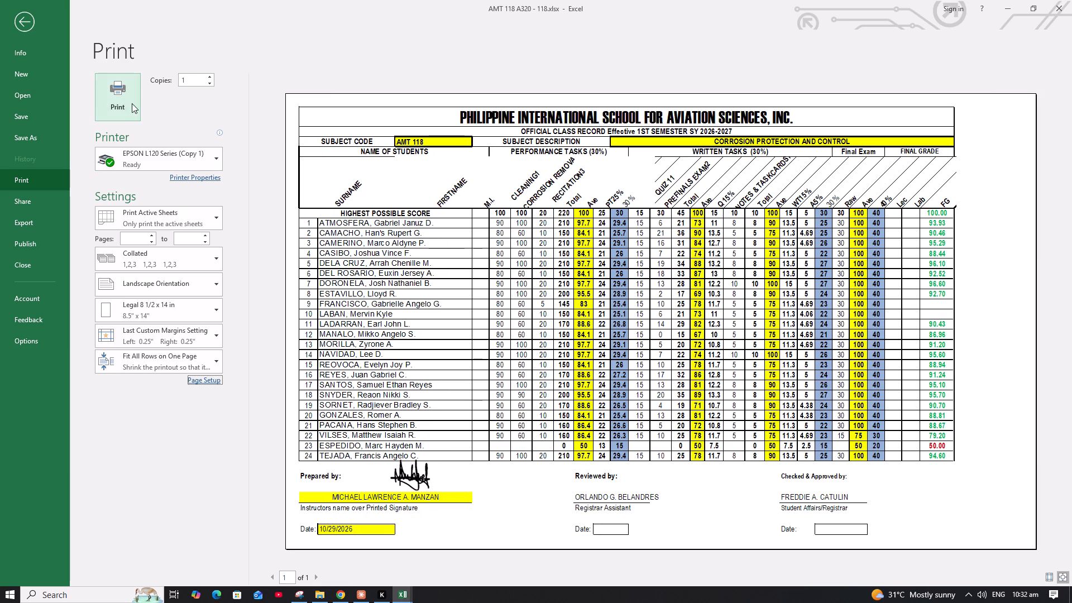
{"action": "left_click", "coordinate": [129, 100]}
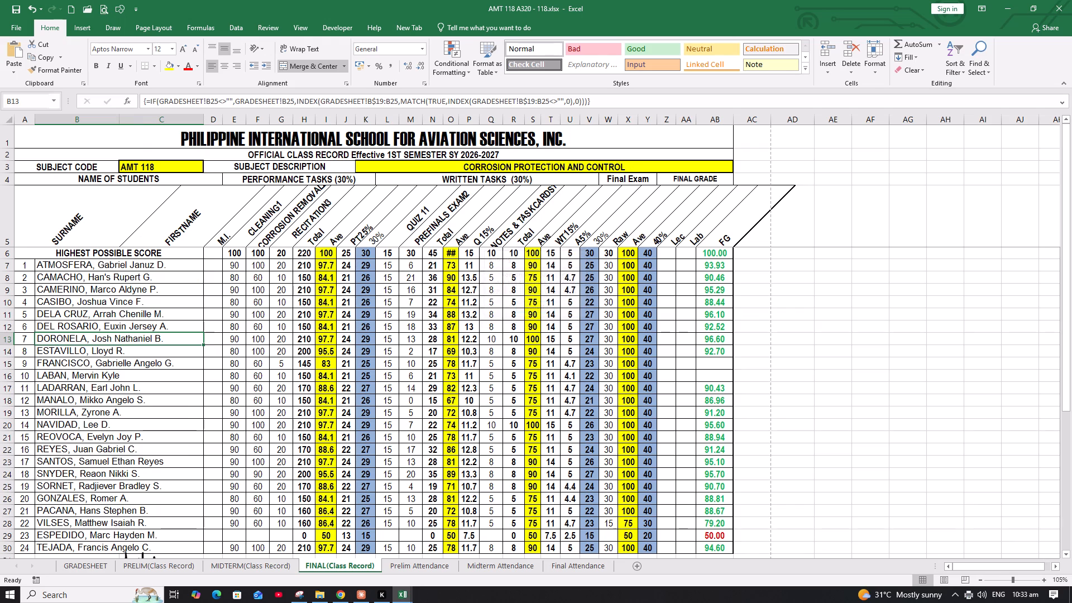
Return to the GRADESHEET sheet, save the AMT 118 A320 workbook and close it.
{"action": "left_click", "coordinate": [104, 561]}
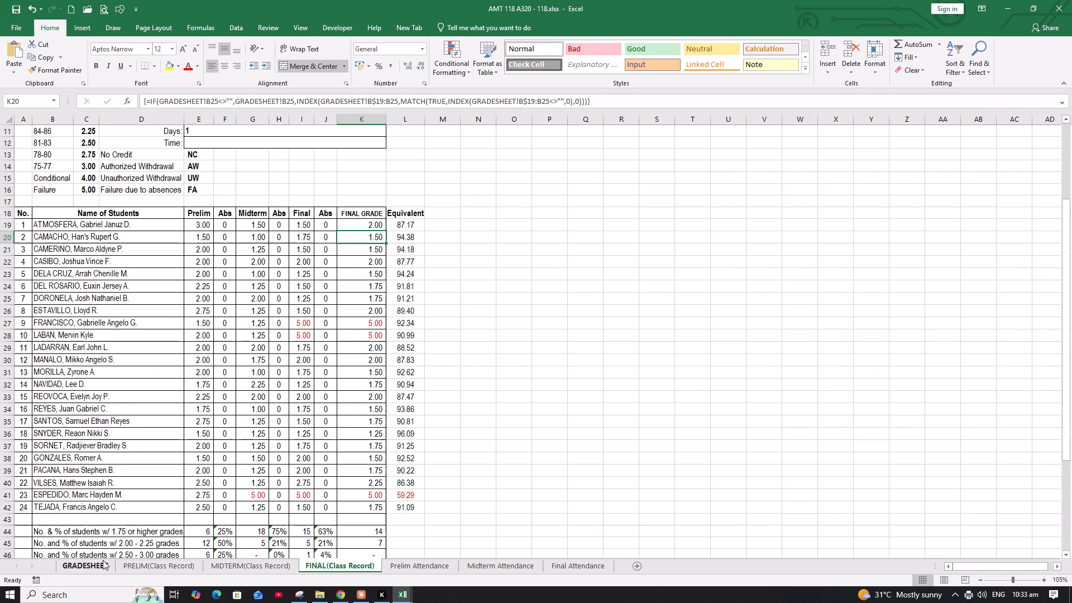
{"action": "left_click", "coordinate": [15, 9]}
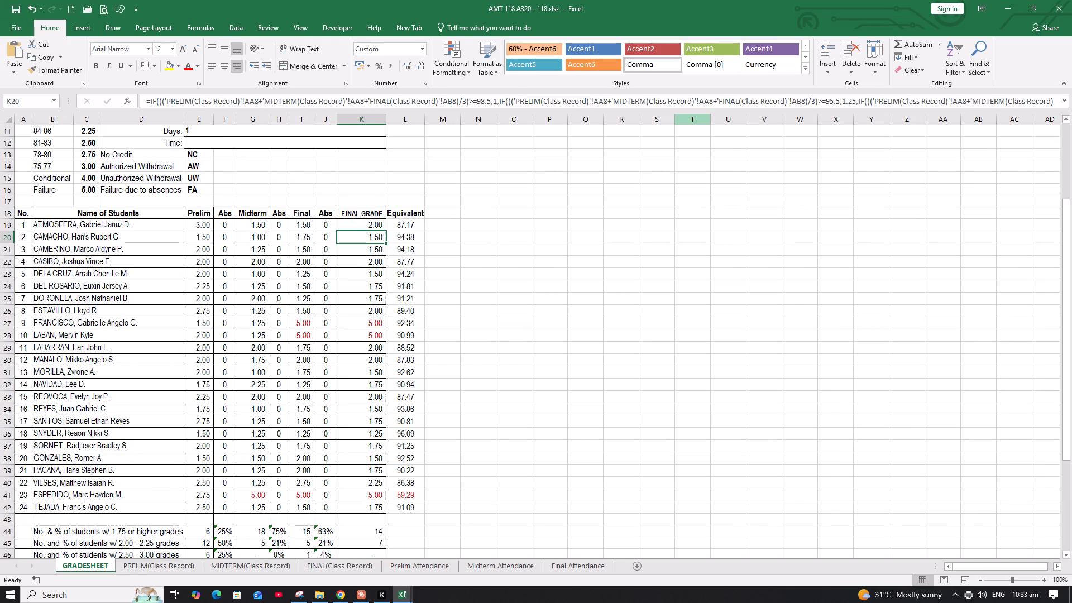
{"action": "left_click", "coordinate": [1061, 8]}
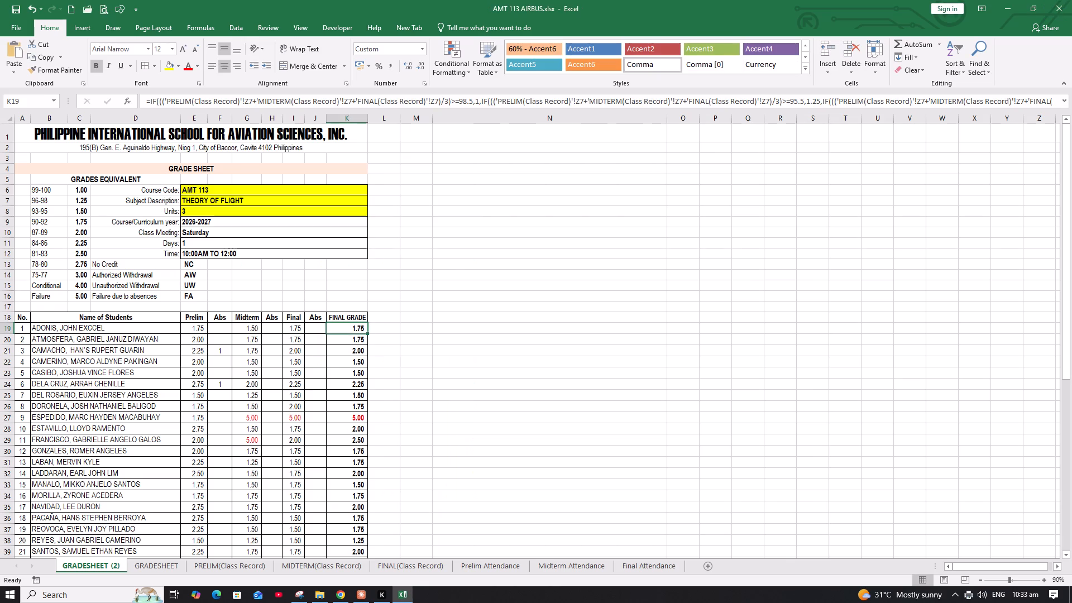
Open AMT 119 AIRBUS.xlsx from the FINAL folder in File Explorer and enable editing.
{"action": "left_click", "coordinate": [319, 593]}
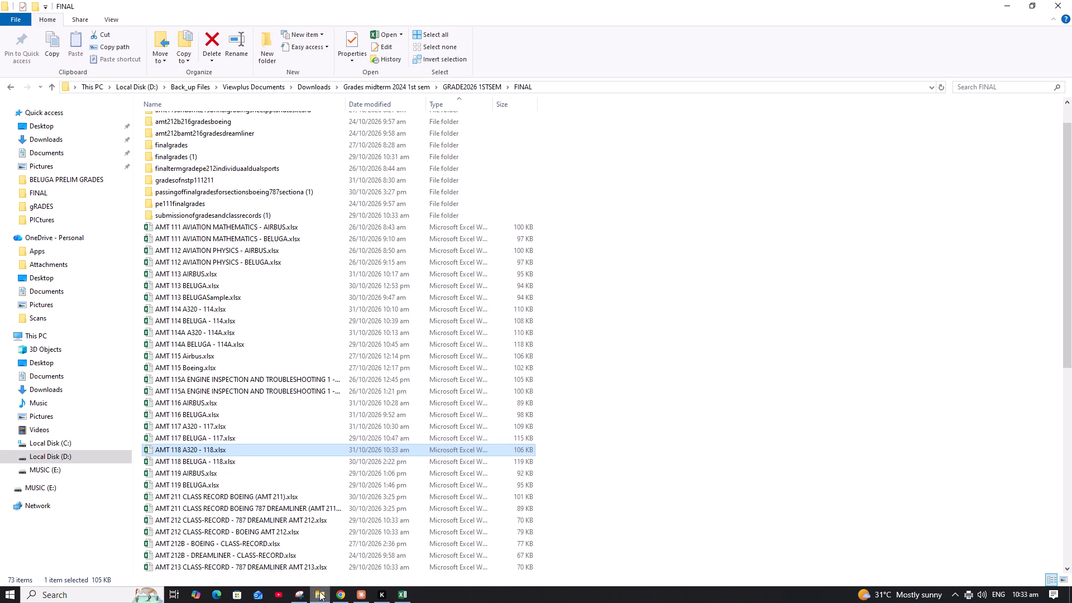
{"action": "double_click", "coordinate": [197, 472]}
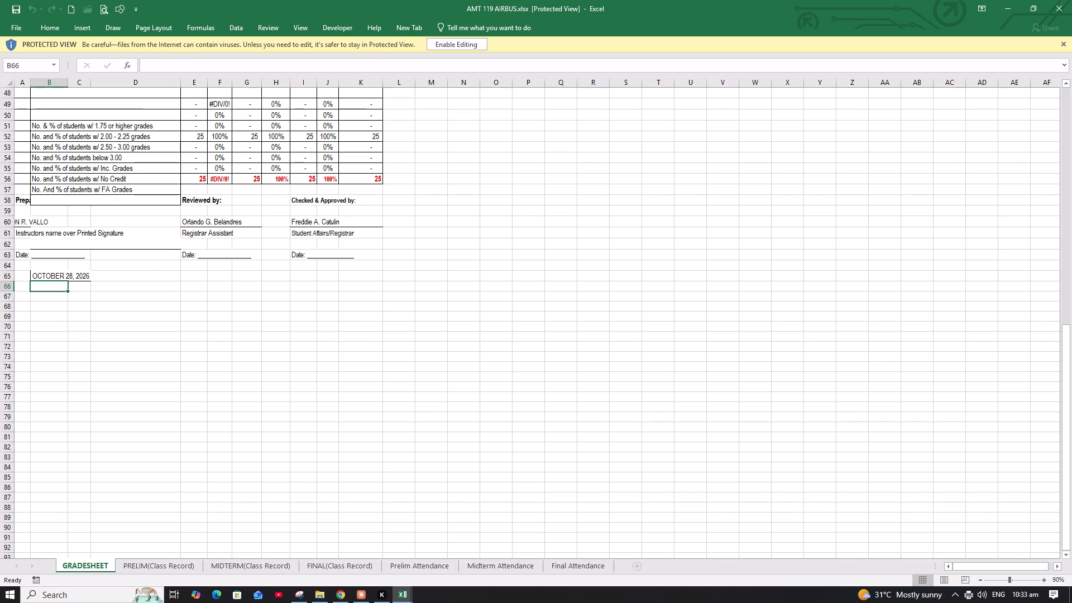
{"action": "left_click", "coordinate": [448, 50]}
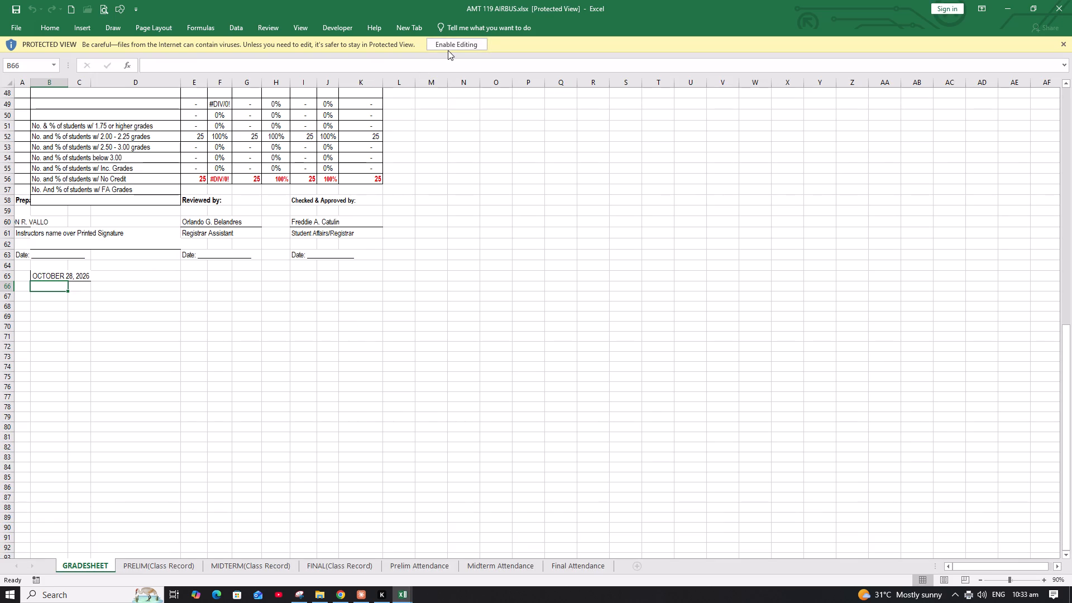
{"action": "left_click", "coordinate": [448, 44]}
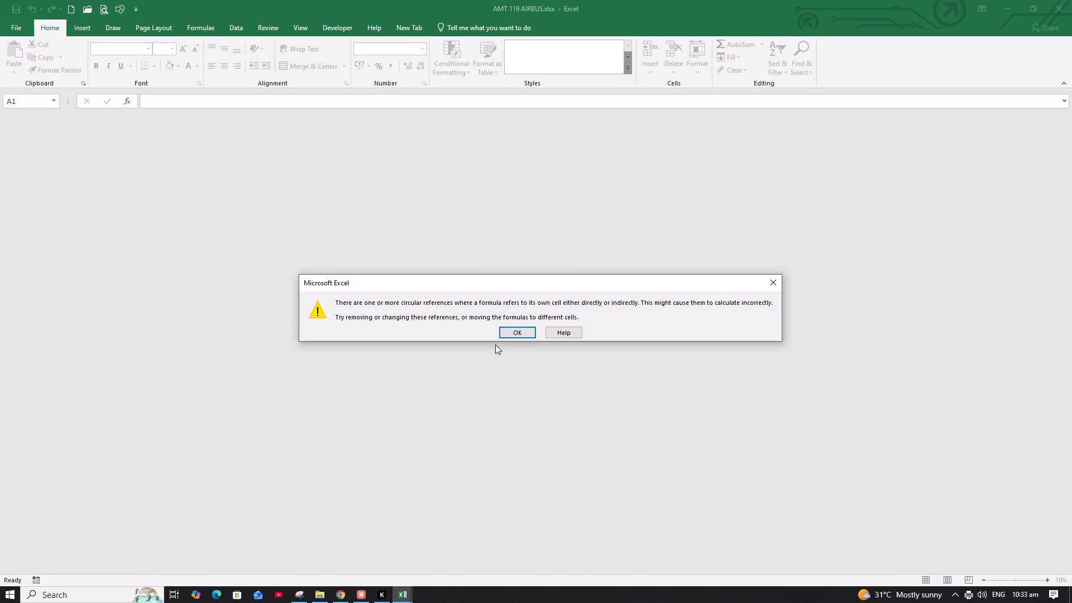
{"action": "left_click", "coordinate": [513, 332]}
Create a copy of the GRADESHEET sheet placed before the original in the AMT 119 AIRBUS workbook.
{"action": "scroll", "coordinate": [370, 404], "scroll_direction": "up", "scroll_amount": 16}
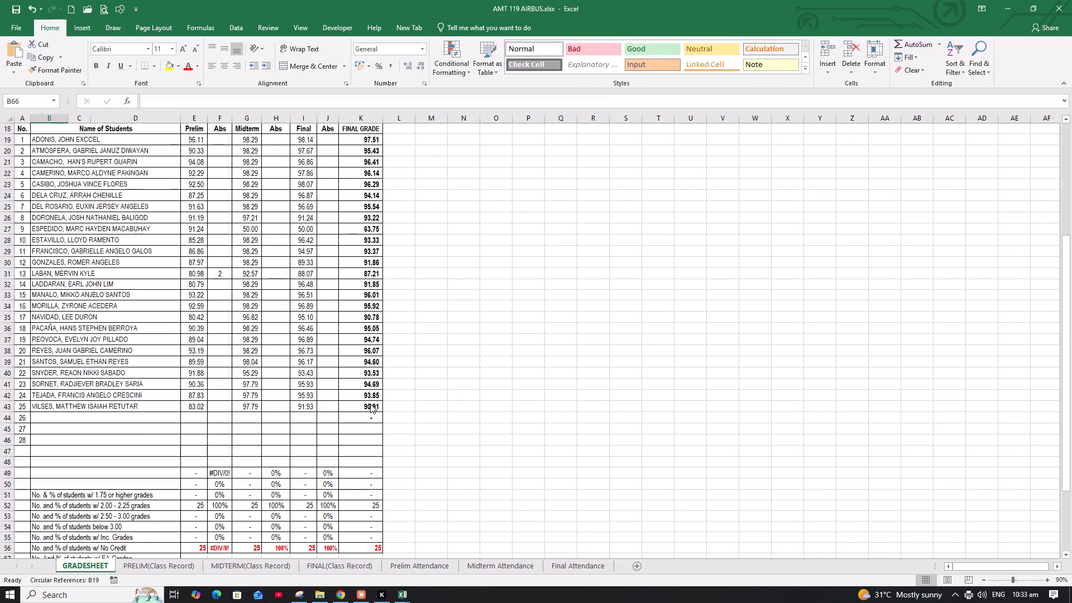
{"action": "scroll", "coordinate": [370, 404], "scroll_direction": "up", "scroll_amount": 1}
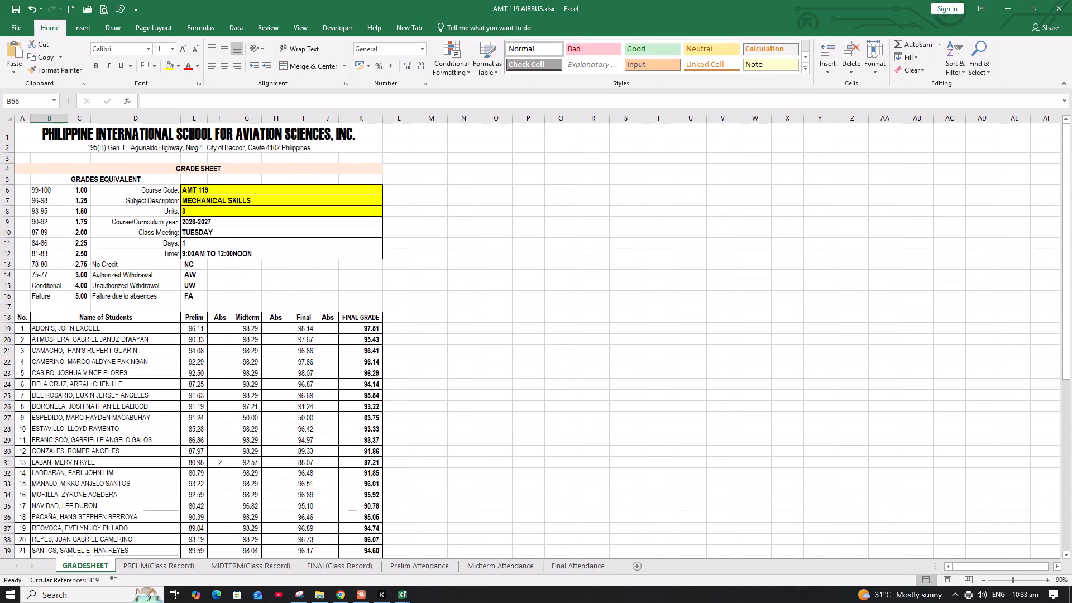
{"action": "right_click", "coordinate": [86, 568]}
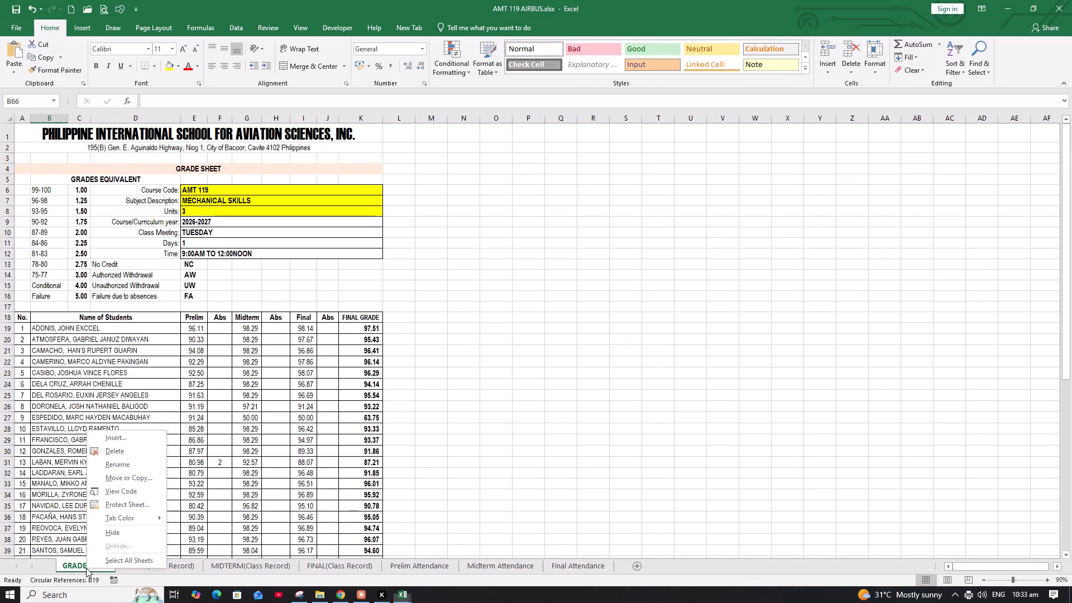
{"action": "left_click", "coordinate": [124, 475]}
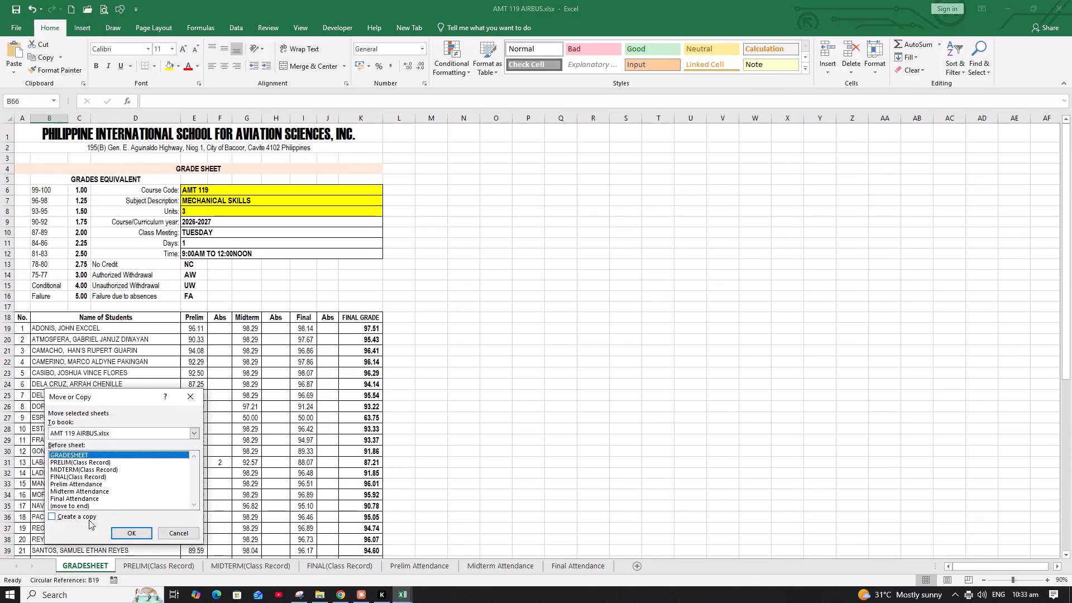
{"action": "left_click", "coordinate": [88, 520]}
{"action": "left_click", "coordinate": [126, 532]}
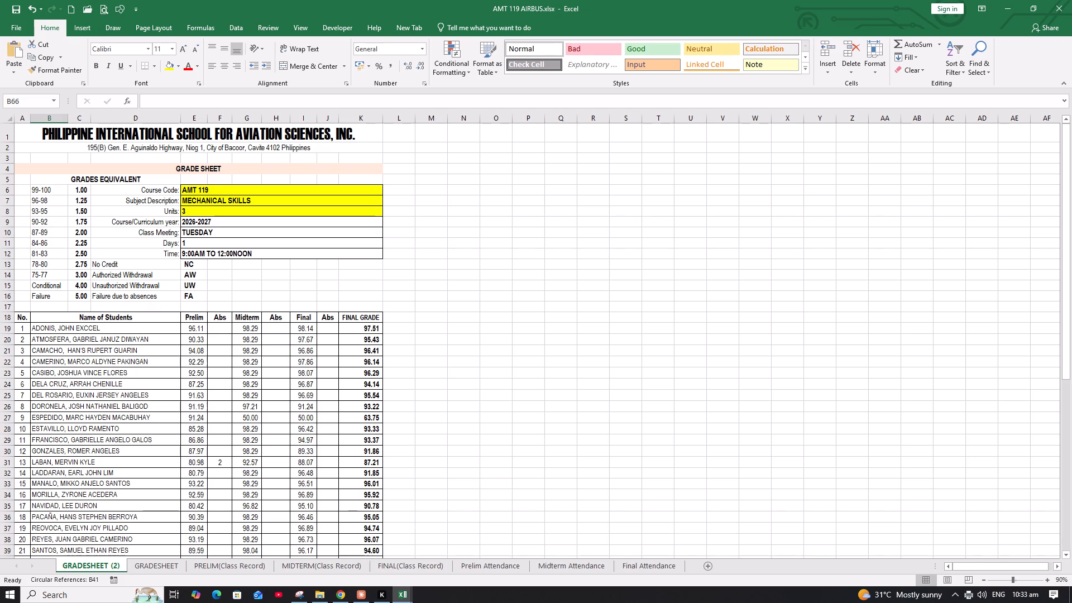
Select the first student's Prelim grade in cell E19 of the copied grade sheet.
{"action": "left_click", "coordinate": [200, 329]}
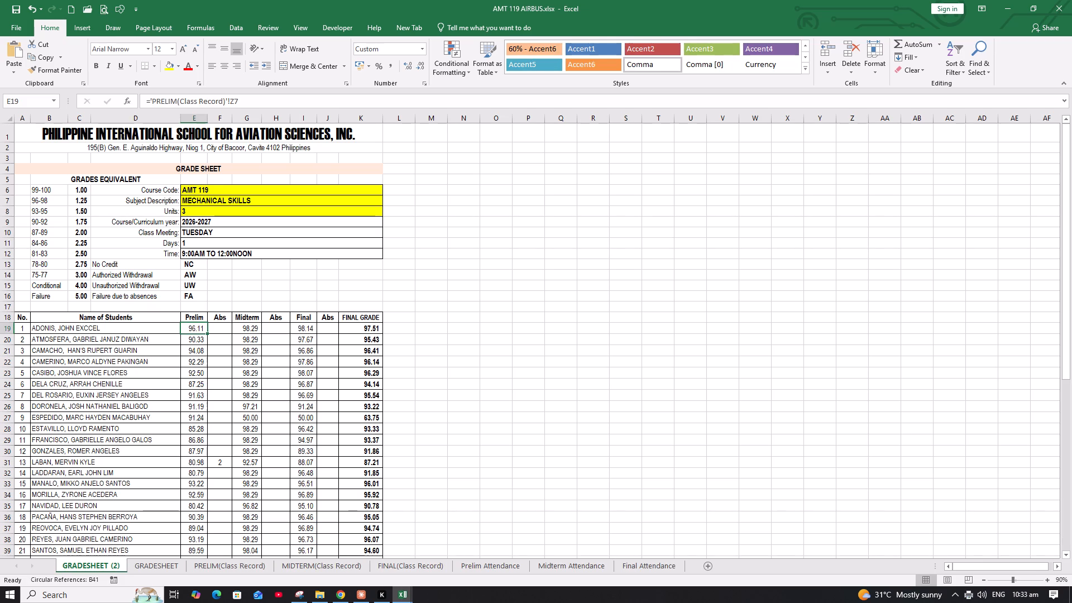
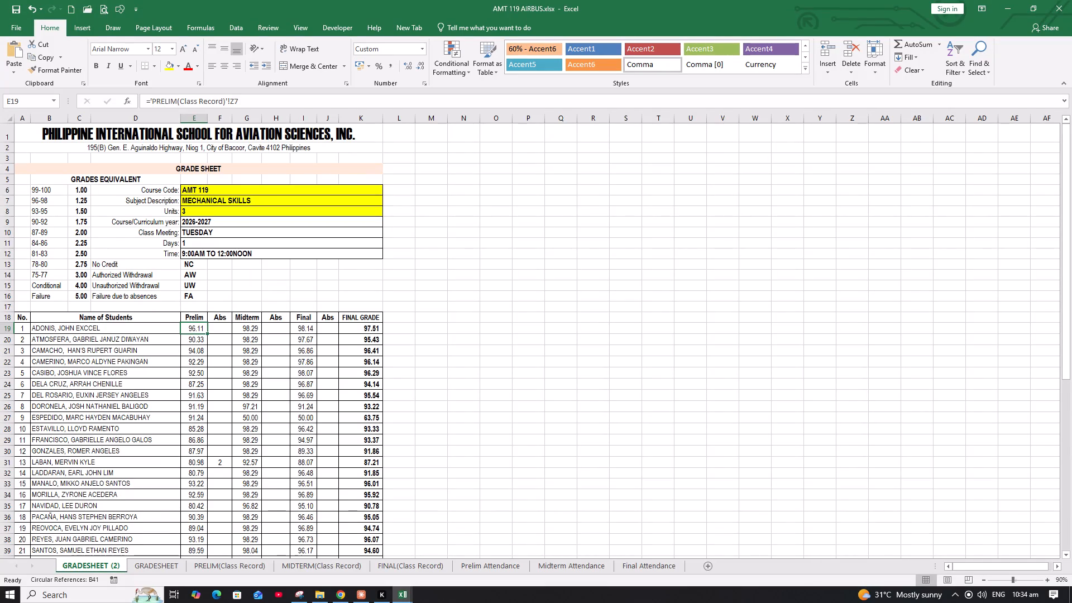
Replace the Prelim formula in E19 of the AMT 119 grade sheet copy with the grade-equivalent IF formula from E19 of AMT 113 AIRBUS.
{"action": "left_click", "coordinate": [250, 328]}
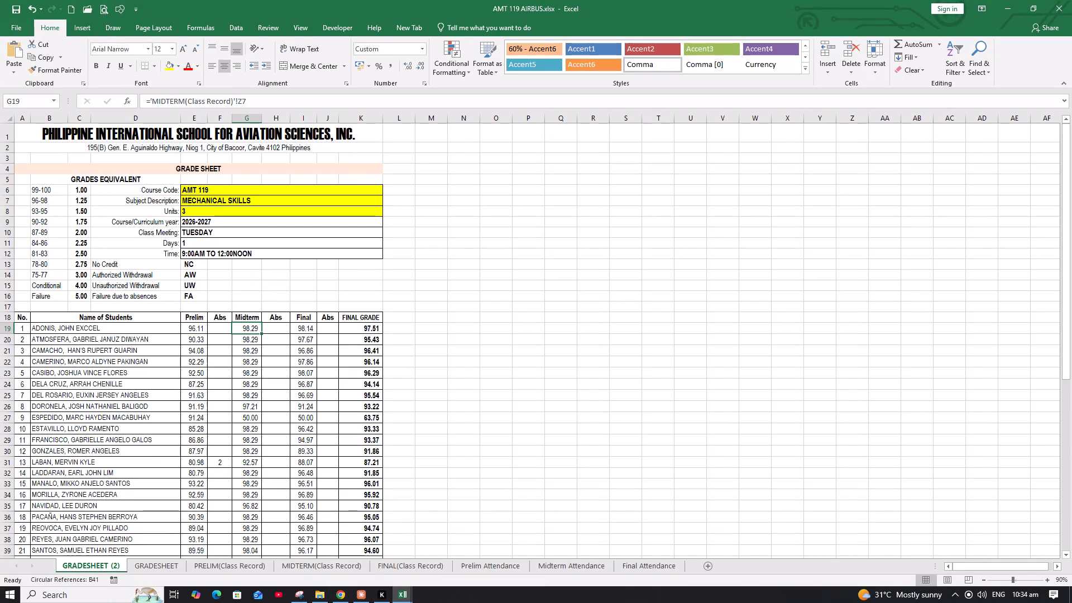
{"action": "left_click", "coordinate": [299, 331]}
{"action": "left_click", "coordinate": [357, 327]}
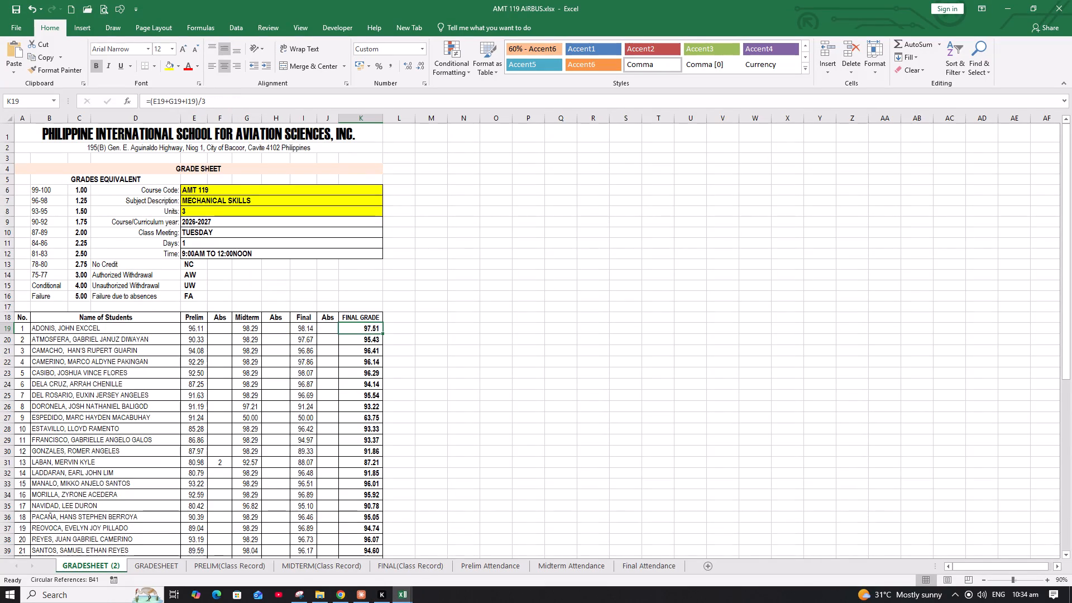
{"action": "left_click", "coordinate": [195, 328]}
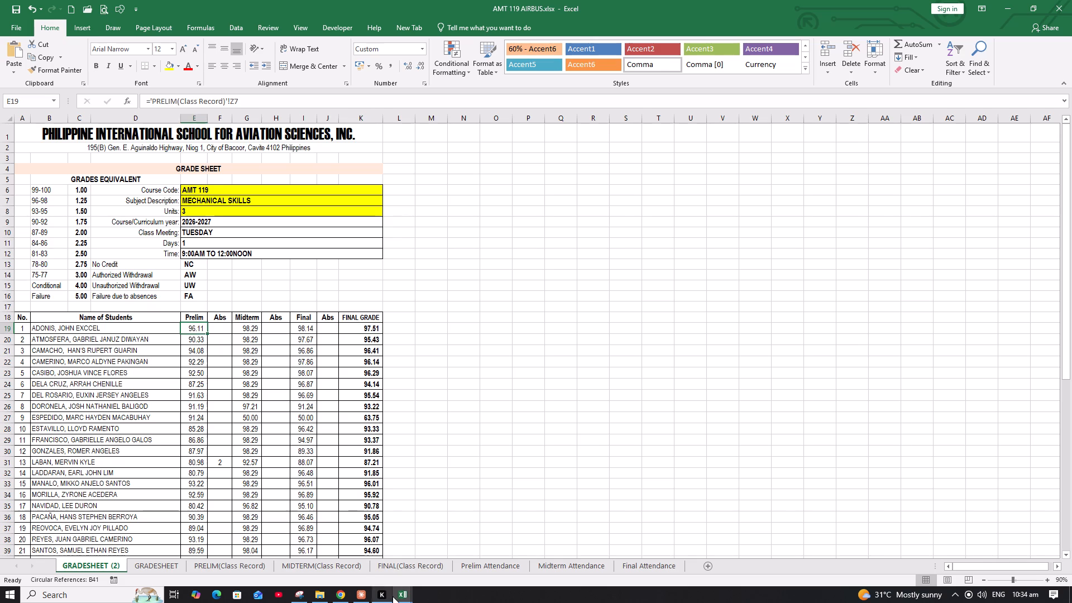
{"action": "left_click", "coordinate": [403, 595]}
{"action": "left_click", "coordinate": [347, 545]}
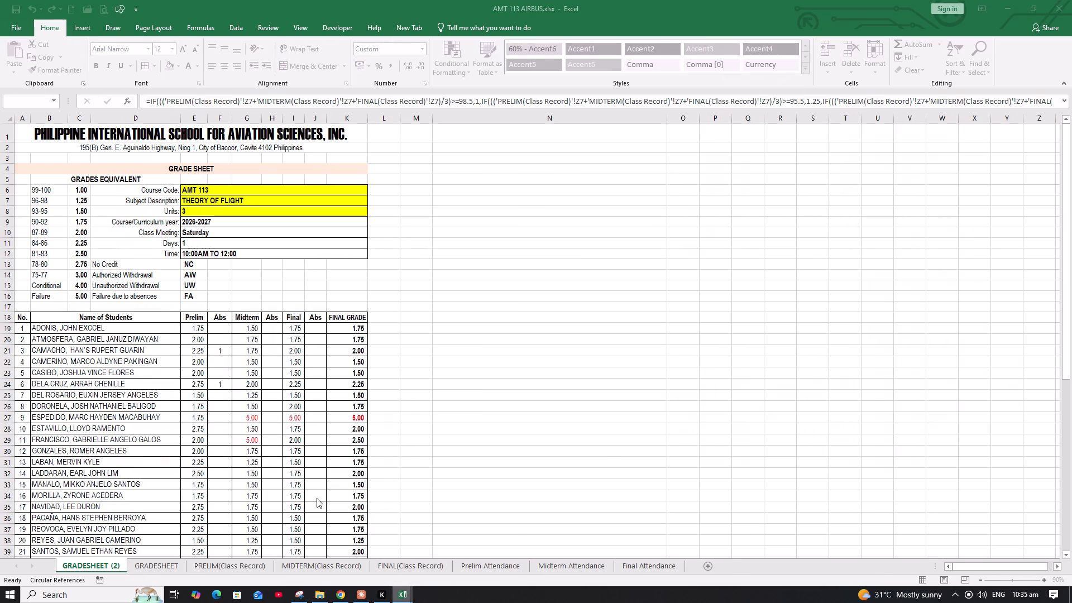
{"action": "left_click", "coordinate": [198, 322]}
{"action": "left_click", "coordinate": [197, 330]}
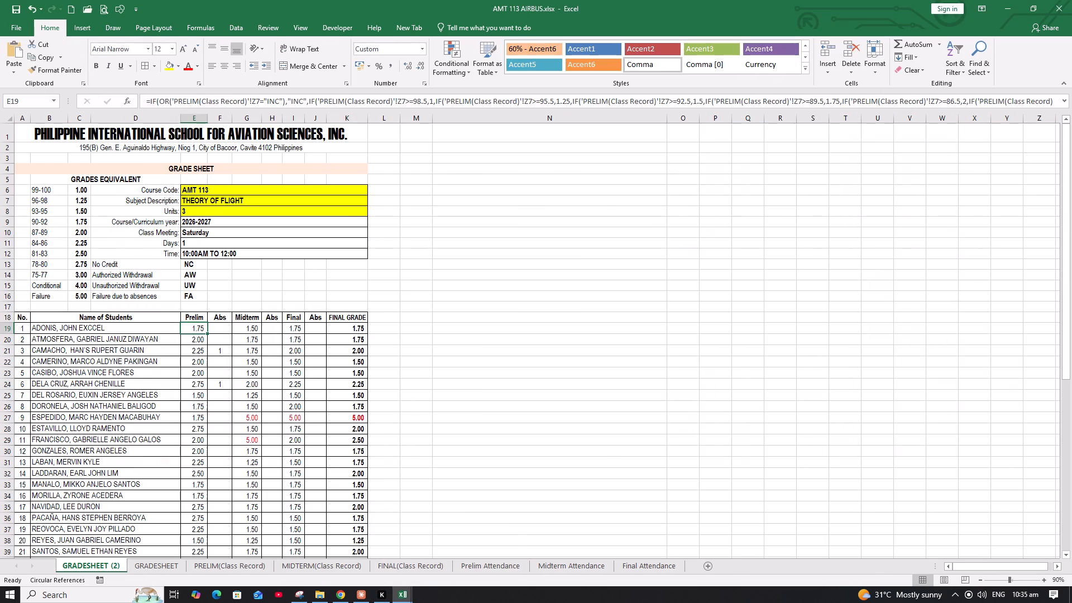
{"action": "left_click", "coordinate": [248, 330]}
{"action": "left_click", "coordinate": [198, 330]}
{"action": "left_click", "coordinate": [253, 103]}
{"action": "key", "text": "ctrl+a"}
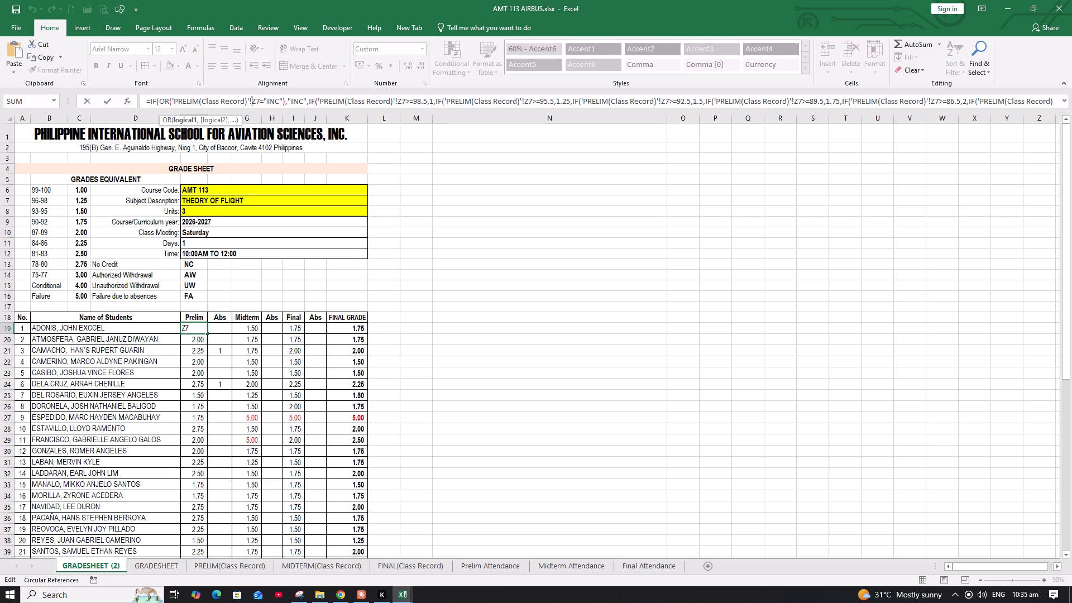
{"action": "key", "text": "ctrl+c"}
{"action": "key", "text": "ctrl+c"}
{"action": "key", "text": "ctrl+c"}
{"action": "key", "text": "Escape"}
{"action": "key", "text": "Escape"}
{"action": "key", "text": "Escape"}
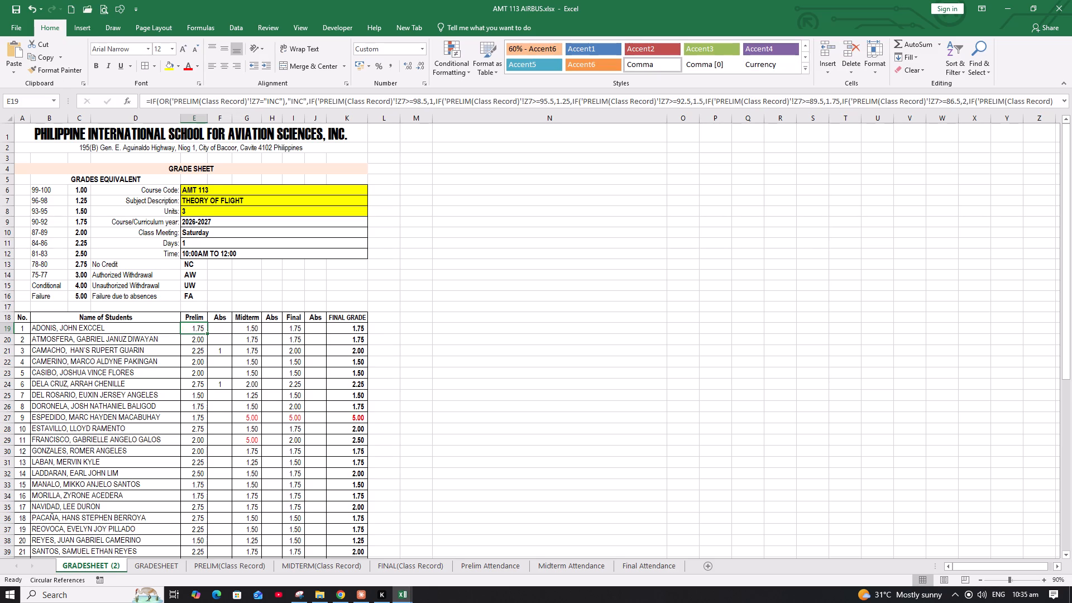
{"action": "left_click", "coordinate": [405, 593]}
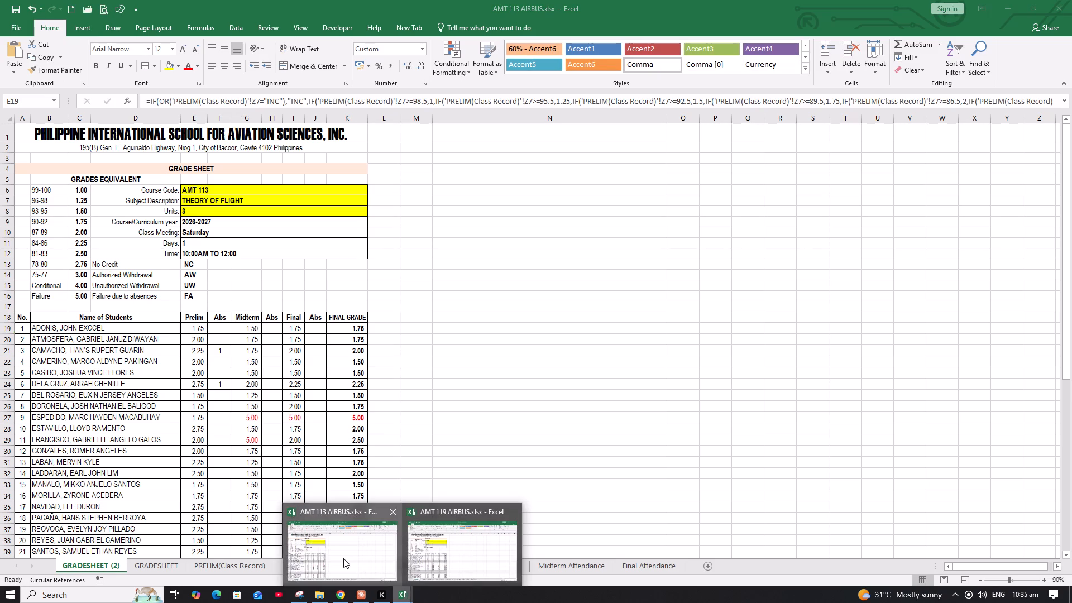
{"action": "left_click", "coordinate": [455, 558]}
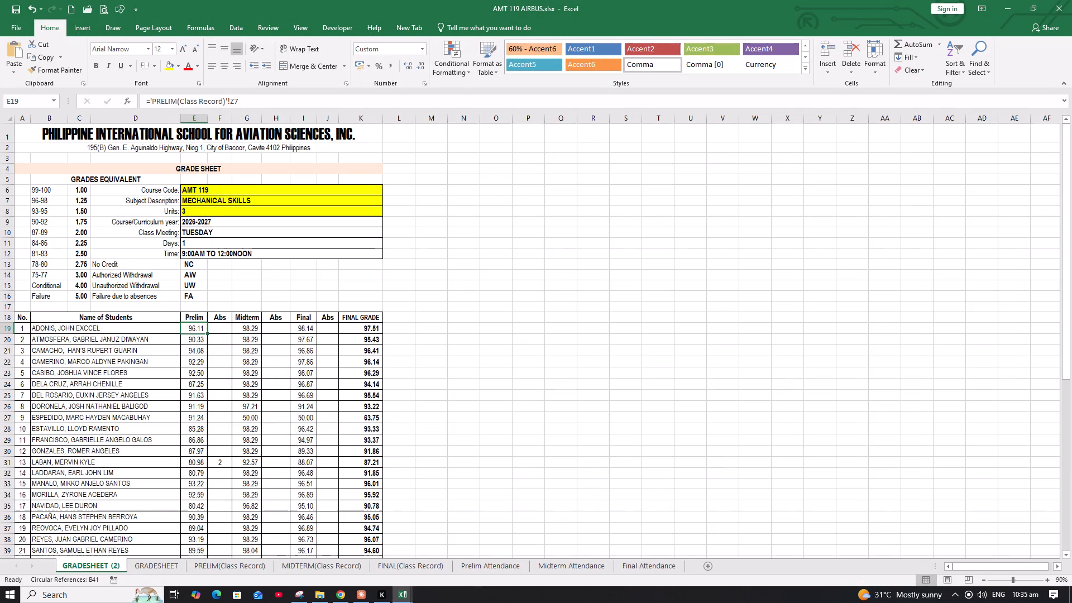
{"action": "left_click", "coordinate": [223, 98]}
{"action": "key", "text": "ctrl+a"}
{"action": "key", "text": "ctrl+v"}
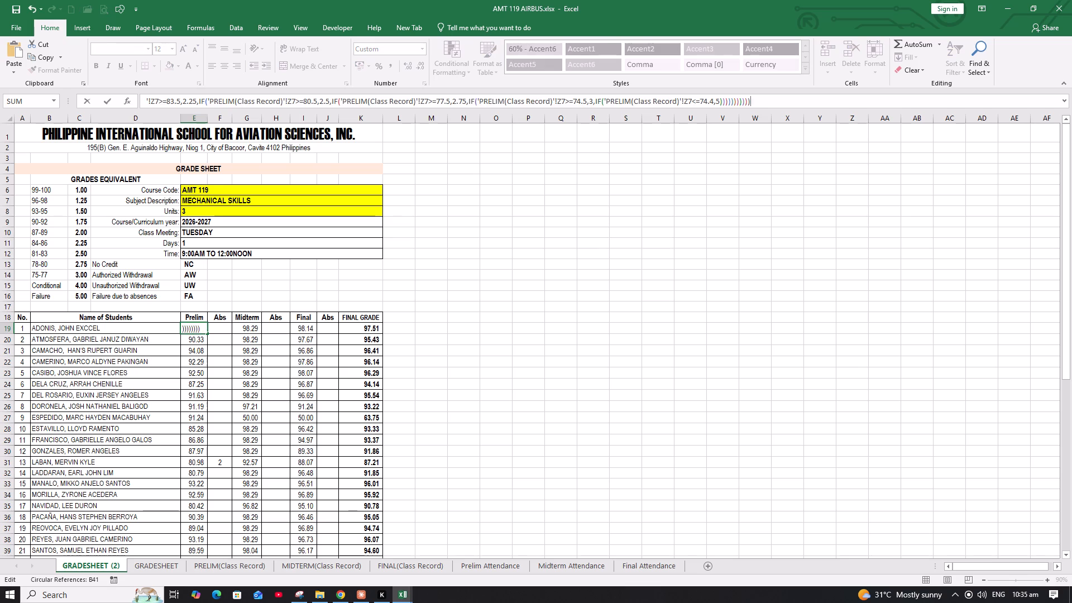
{"action": "key", "text": "Return"}
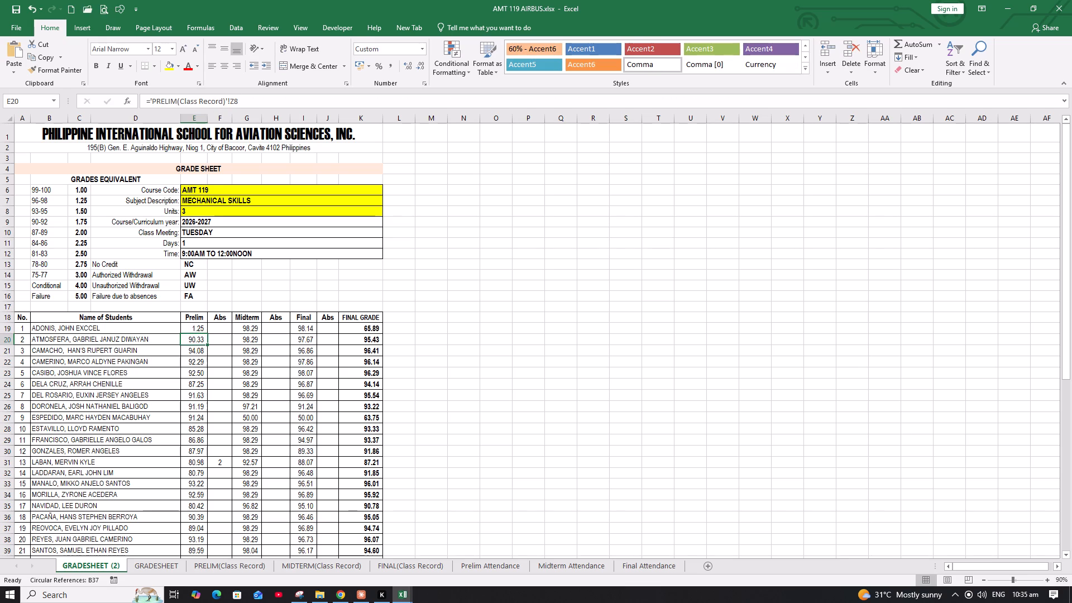
Replace the Midterm formula in G19 of the AMT 119 sheet with the grade-equivalent IF formula from G19 of AMT 113 AIRBUS.
{"action": "left_click", "coordinate": [241, 330]}
{"action": "left_click", "coordinate": [409, 595]}
{"action": "left_click", "coordinate": [357, 564]}
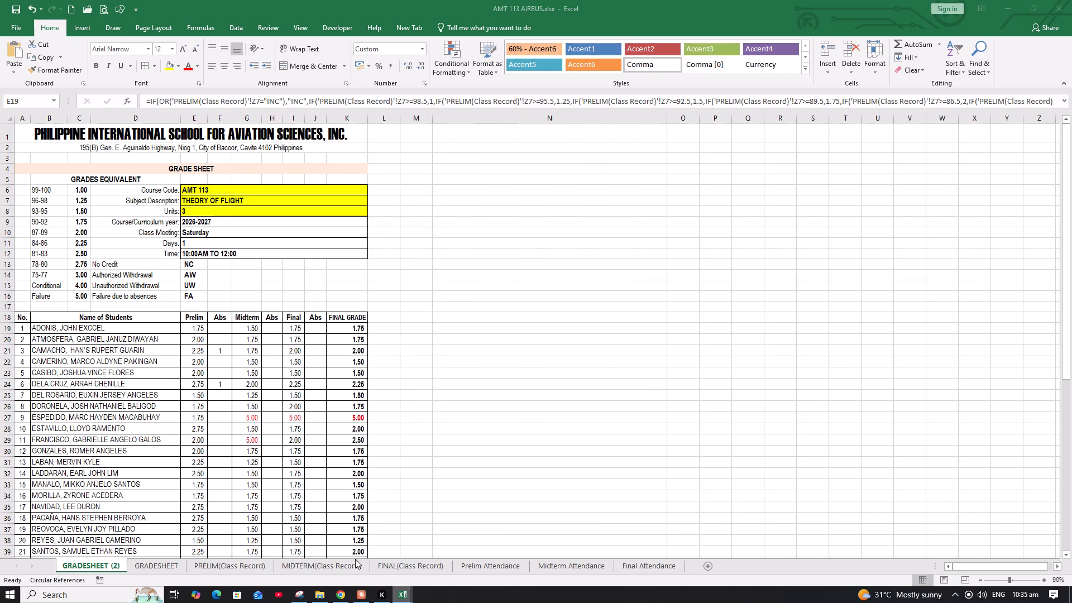
{"action": "left_click", "coordinate": [245, 329]}
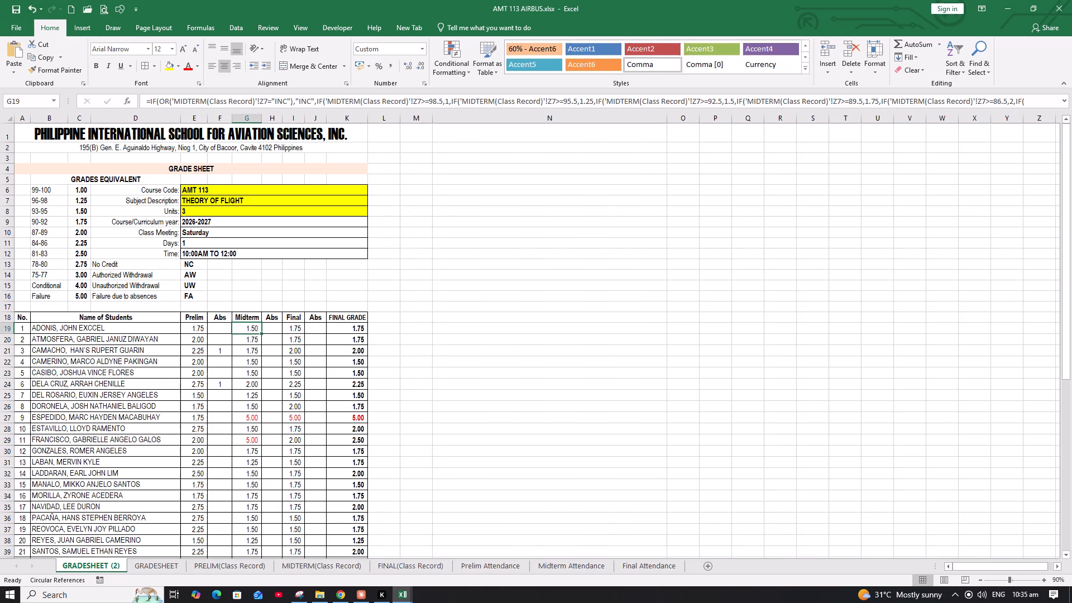
{"action": "left_click", "coordinate": [241, 103]}
{"action": "key", "text": "ctrl+a"}
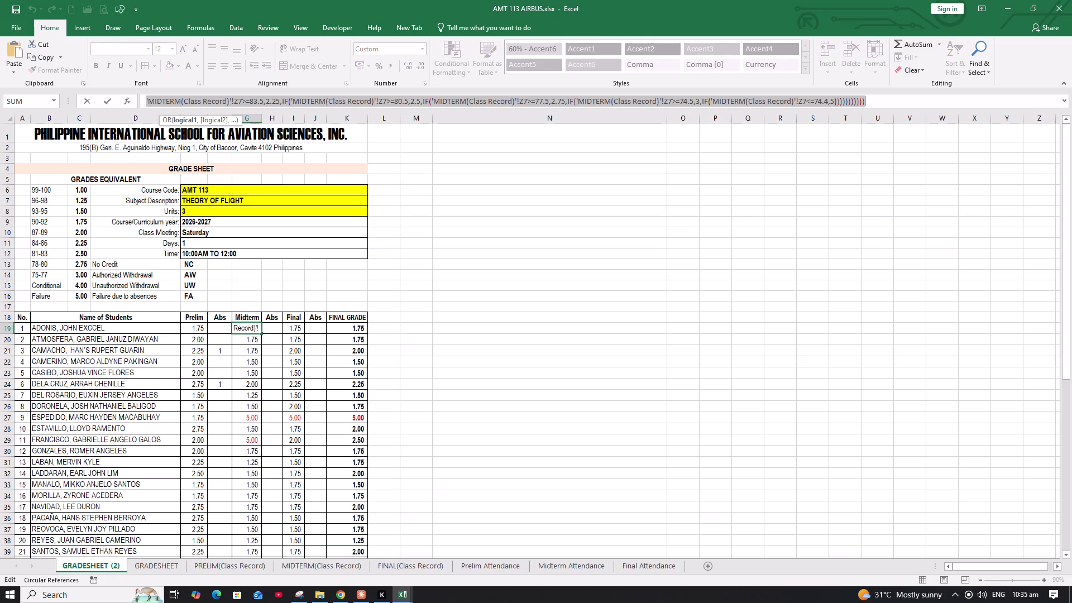
{"action": "key", "text": "ctrl+c"}
{"action": "key", "text": "ctrl+c"}
{"action": "key", "text": "Escape"}
{"action": "key", "text": "Escape"}
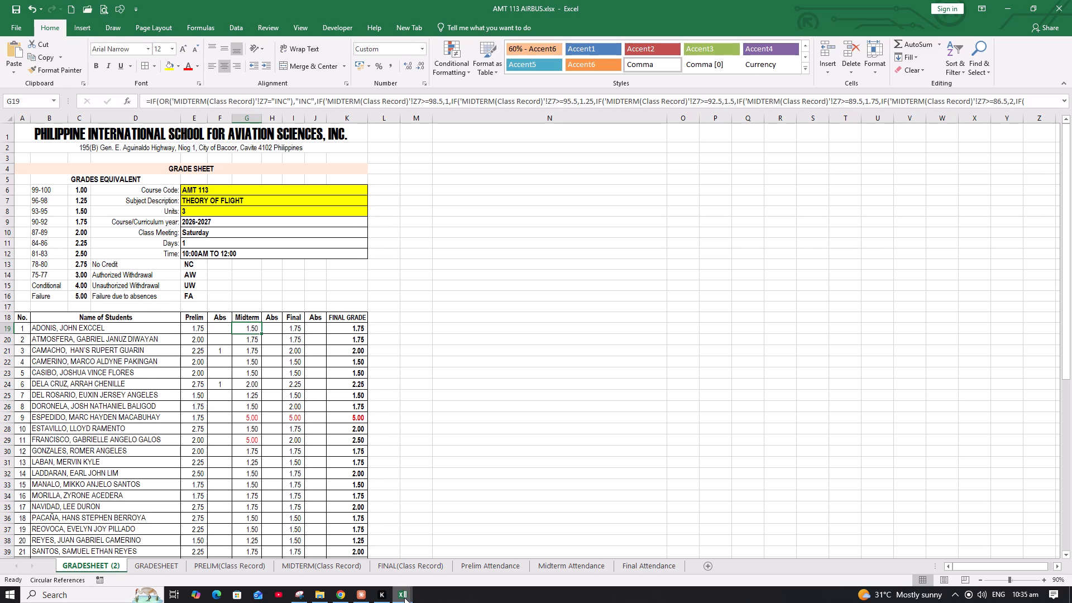
{"action": "left_click", "coordinate": [405, 598]}
{"action": "left_click", "coordinate": [424, 565]}
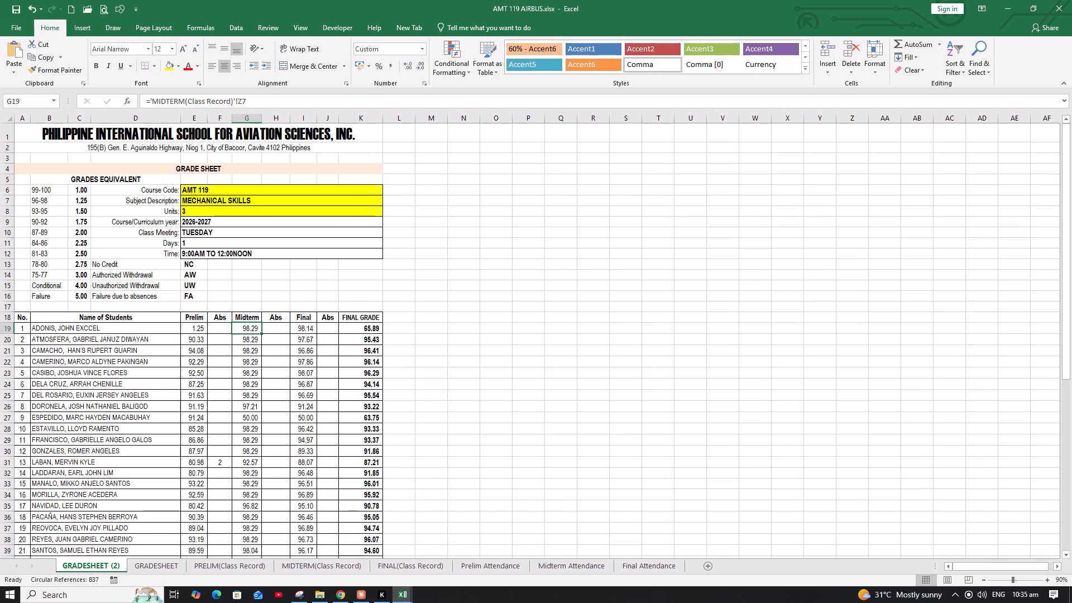
{"action": "left_click", "coordinate": [243, 103]}
{"action": "key", "text": "ctrl+a"}
{"action": "key", "text": "ctrl+v"}
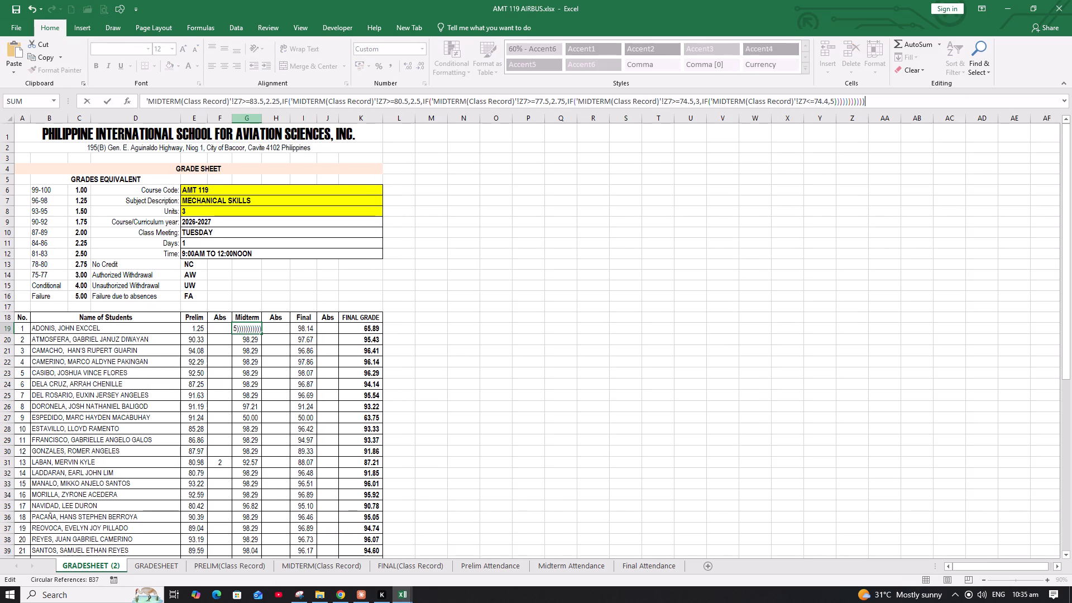
{"action": "key", "text": "Return"}
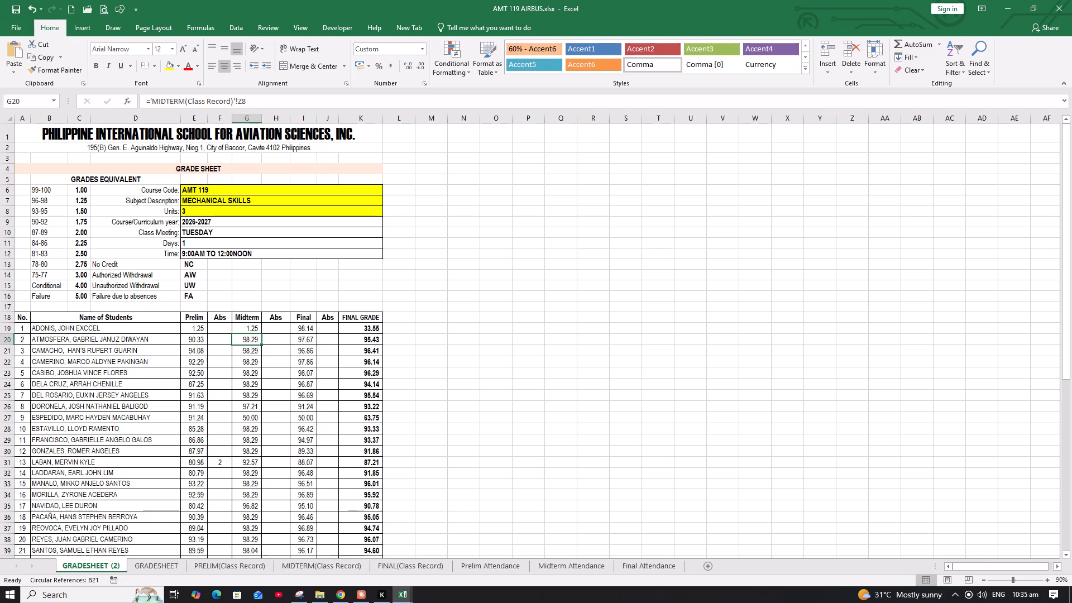
Replace the Final formula in I19 of the AMT 119 sheet with the grade-equivalent IF formula from I19 of AMT 113 AIRBUS.
{"action": "left_click", "coordinate": [312, 324]}
{"action": "left_click", "coordinate": [400, 594]}
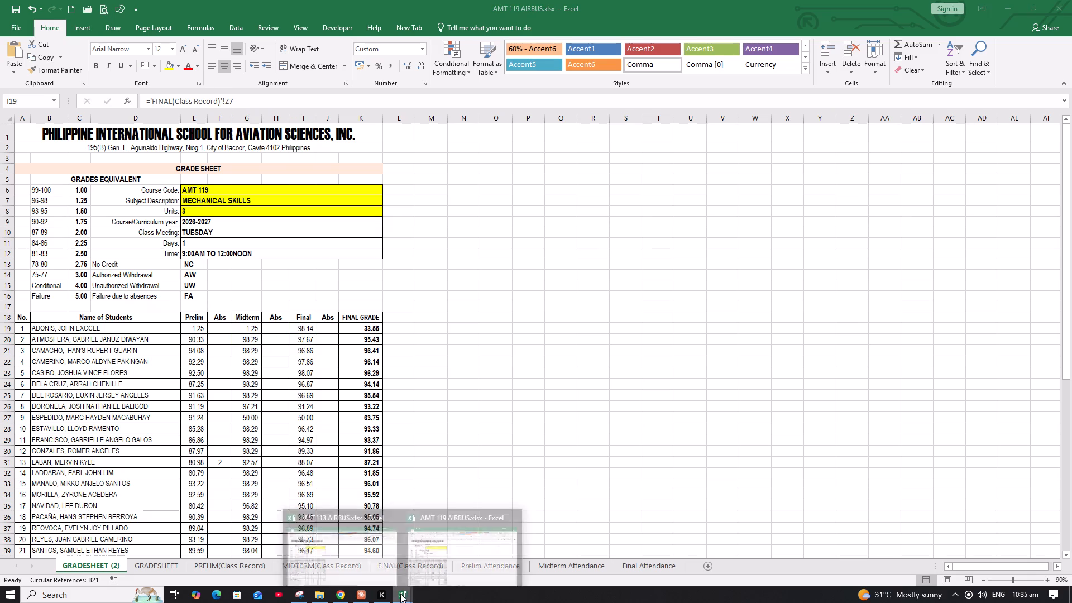
{"action": "left_click", "coordinate": [364, 565]}
{"action": "left_click", "coordinate": [287, 328]}
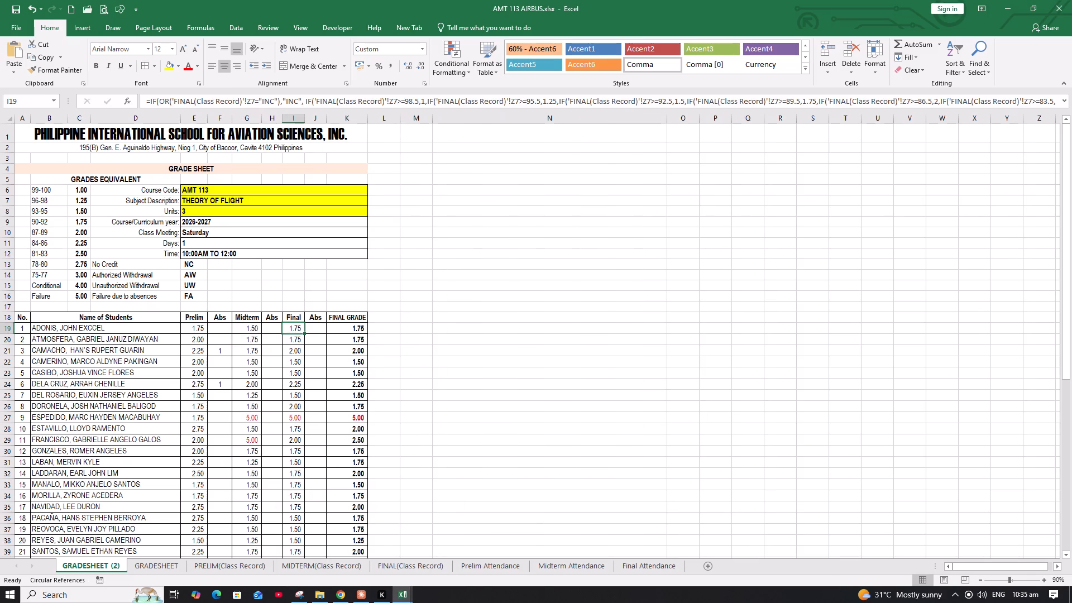
{"action": "left_click", "coordinate": [281, 102]}
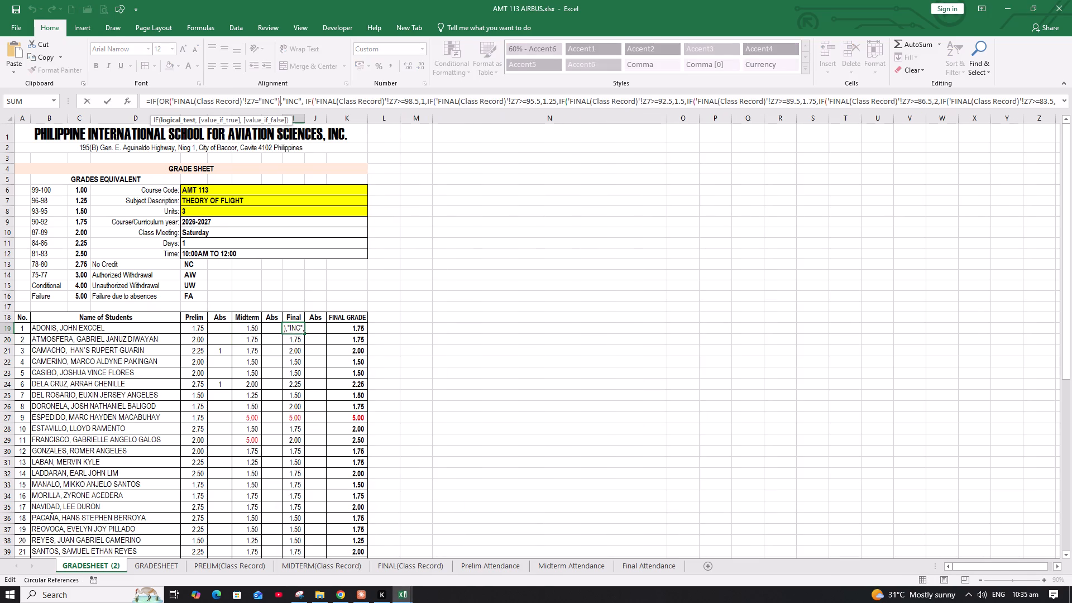
{"action": "key", "text": "ctrl+a"}
{"action": "key", "text": "ctrl+c"}
{"action": "key", "text": "ctrl+c"}
{"action": "key", "text": "Escape"}
{"action": "key", "text": "Escape"}
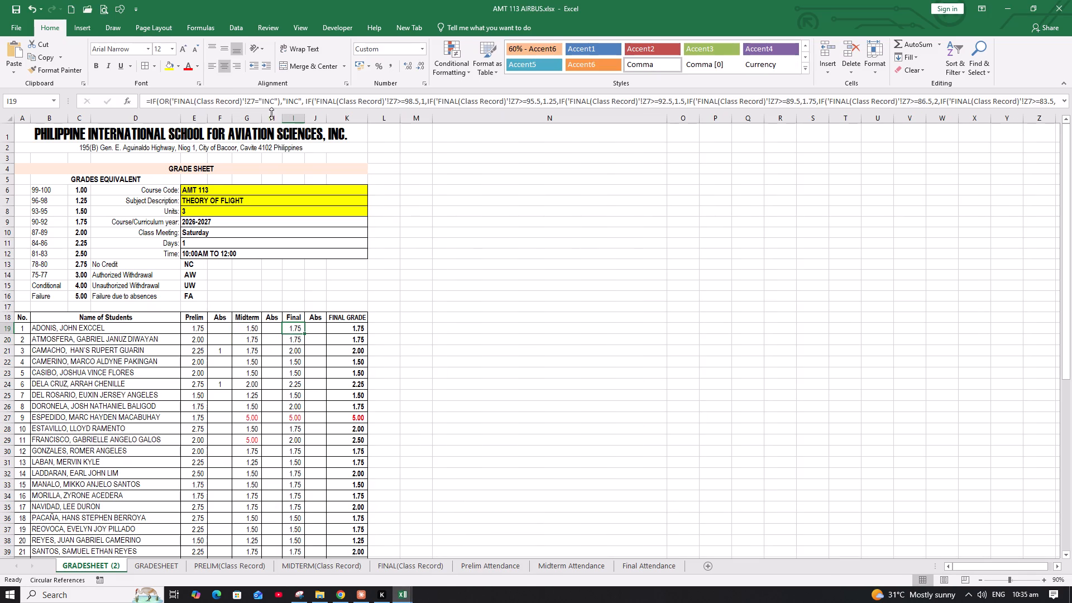
{"action": "left_click", "coordinate": [404, 592]}
{"action": "left_click", "coordinate": [420, 564]}
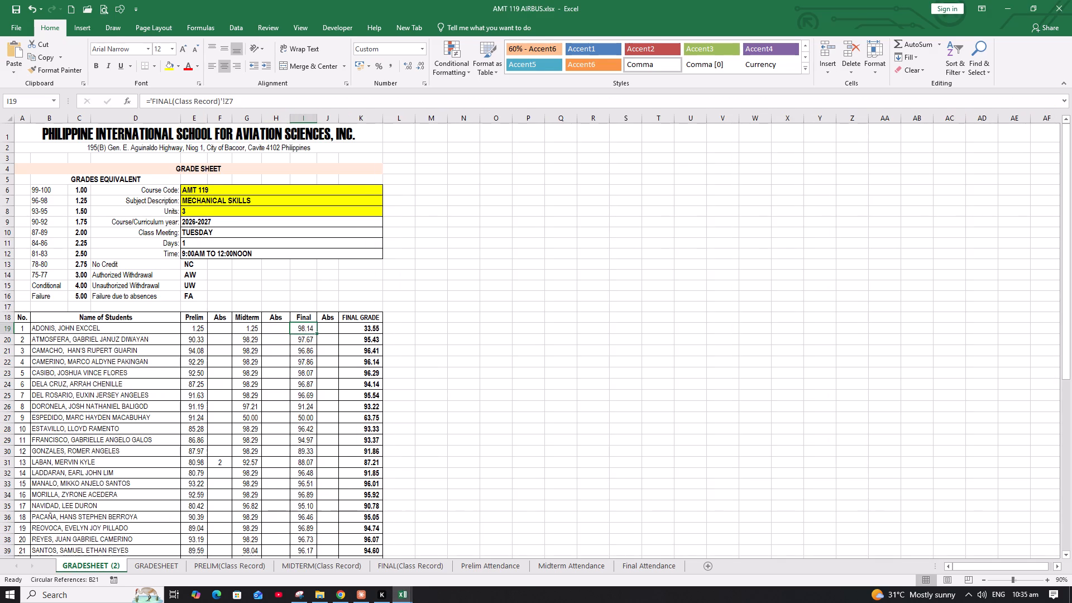
{"action": "left_click", "coordinate": [264, 100]}
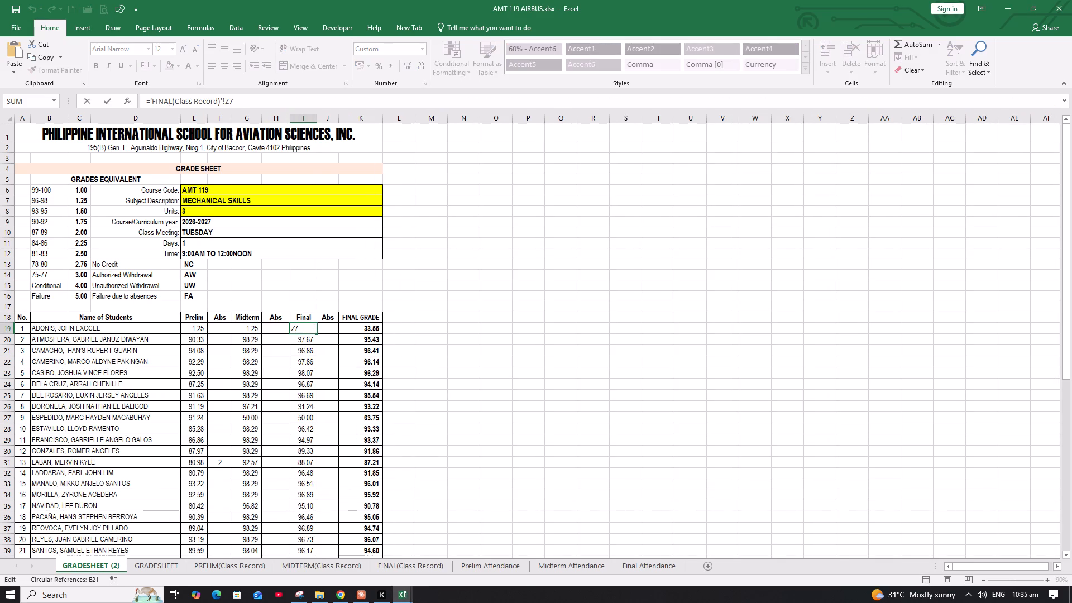
{"action": "key", "text": "ctrl+a"}
{"action": "key", "text": "ctrl+v"}
{"action": "key", "text": "Return"}
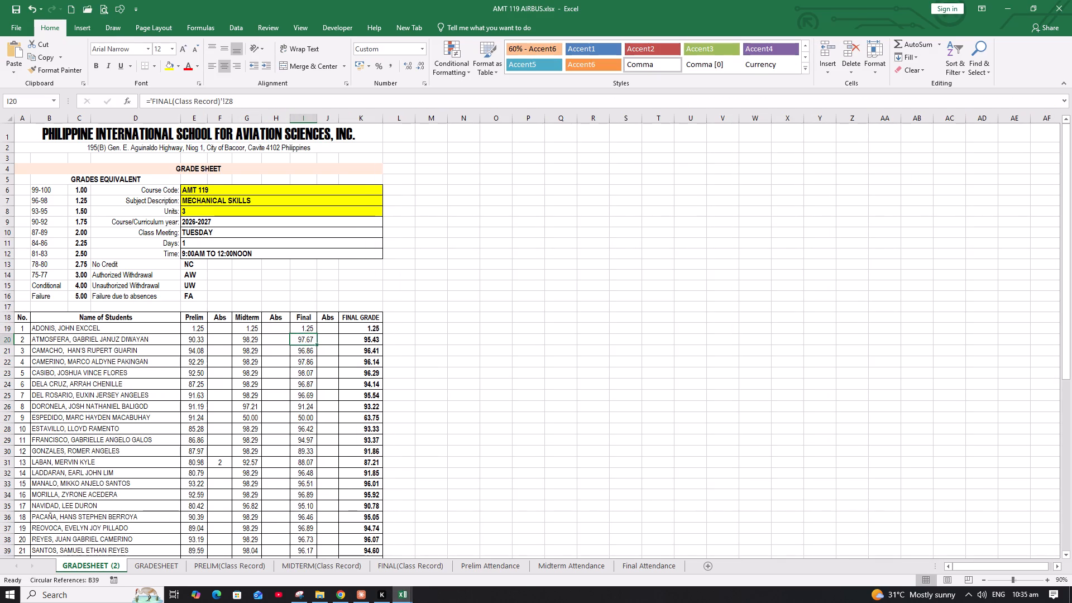
Replace the FINAL GRADE formula in K19 of the AMT 119 sheet with the averaged grade-equivalent formula from K19 of AMT 113 AIRBUS.
{"action": "left_click", "coordinate": [357, 327]}
{"action": "left_click", "coordinate": [404, 592]}
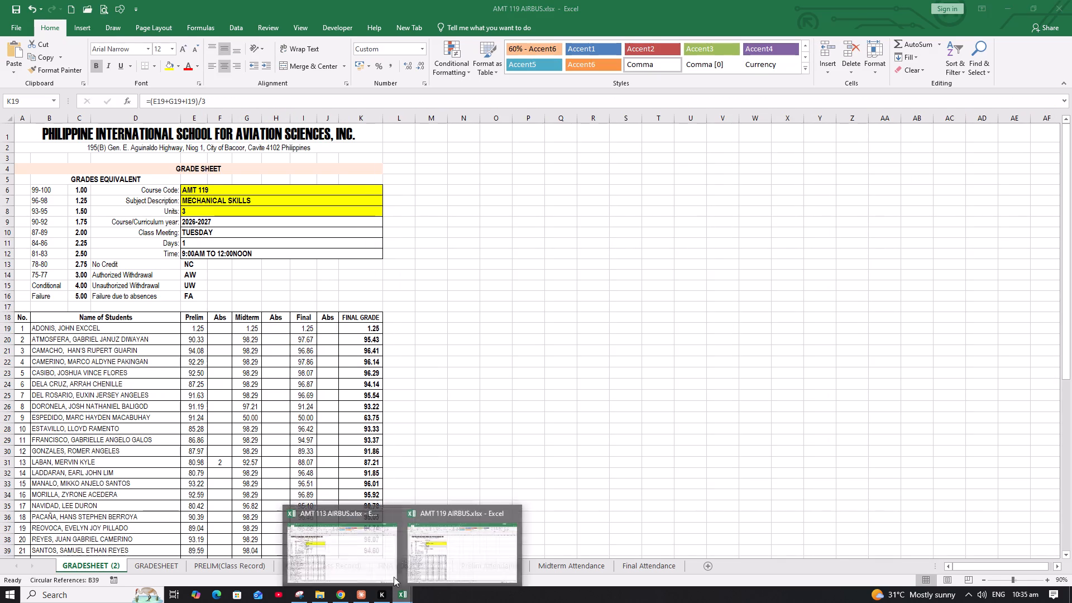
{"action": "left_click", "coordinate": [352, 552]}
{"action": "left_click", "coordinate": [348, 330]}
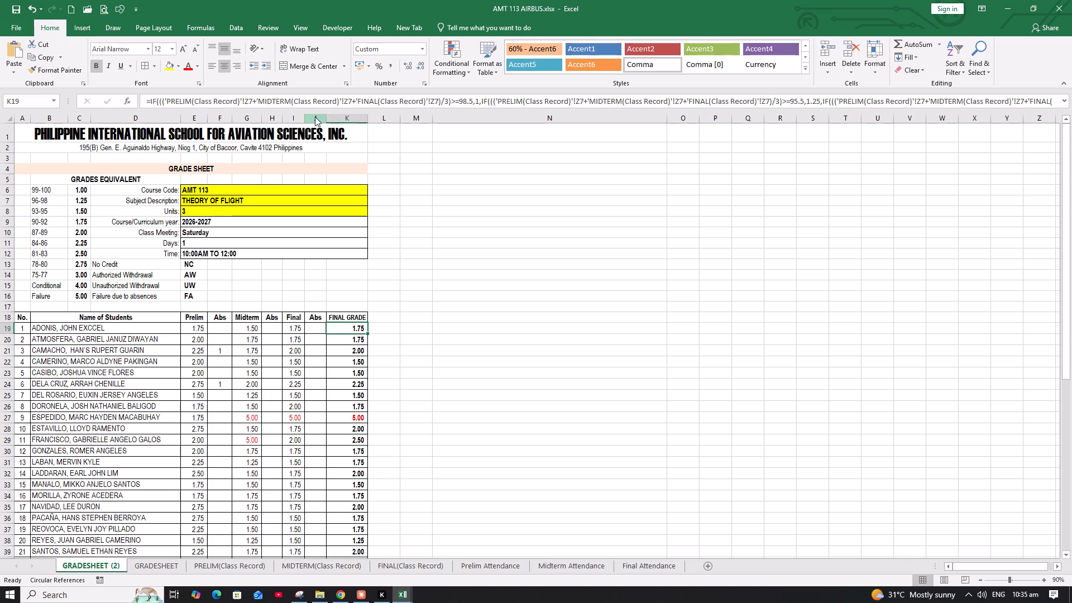
{"action": "left_click", "coordinate": [314, 99]}
{"action": "key", "text": "ctrl+a"}
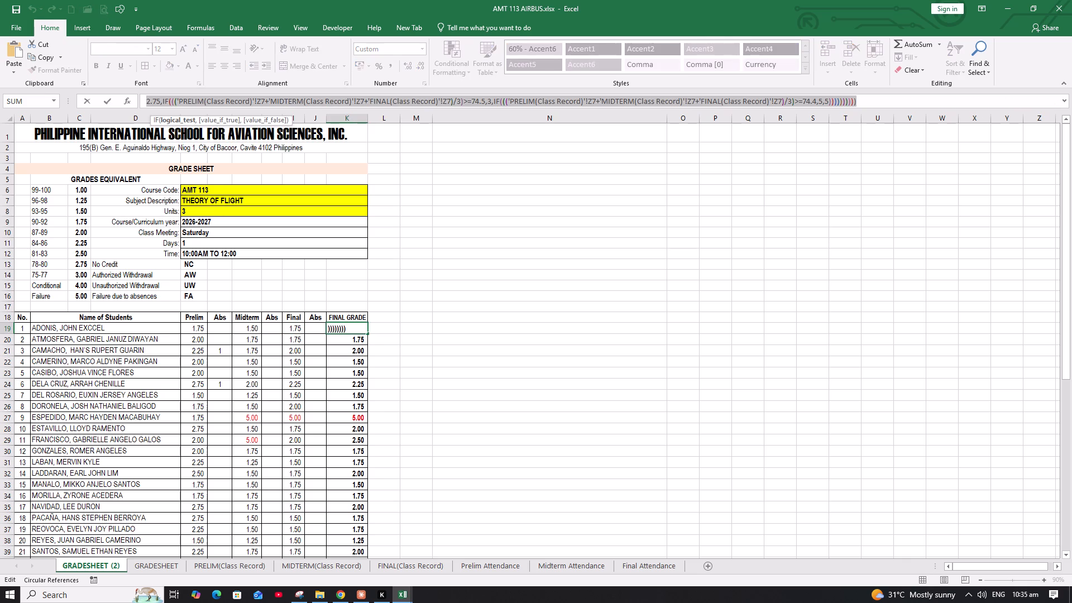
{"action": "key", "text": "ctrl+c"}
{"action": "key", "text": "ctrl+c"}
{"action": "key", "text": "Escape"}
{"action": "key", "text": "Escape"}
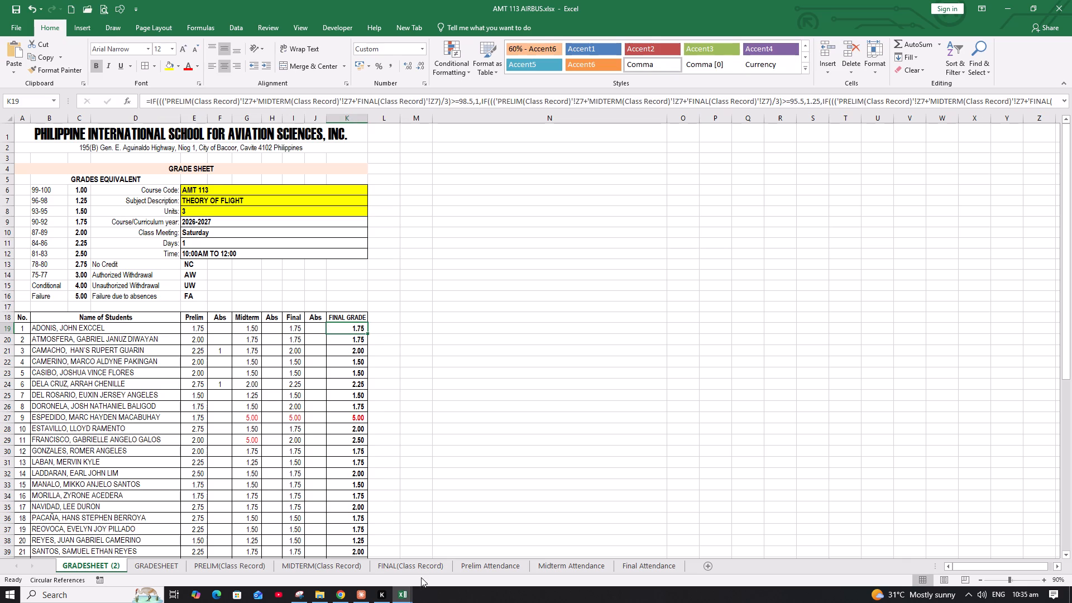
{"action": "left_click", "coordinate": [400, 594]}
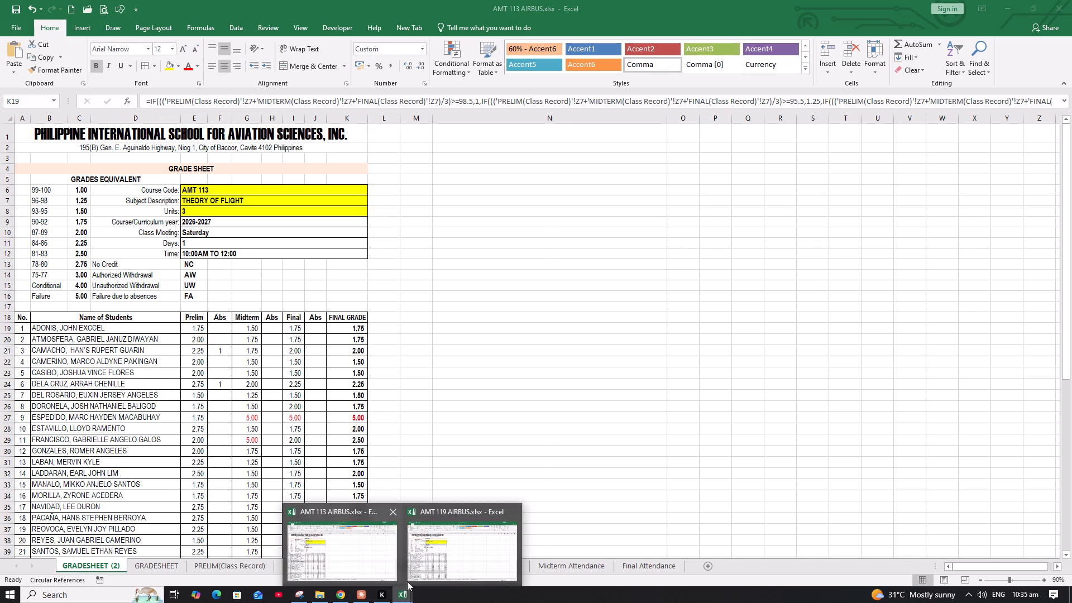
{"action": "left_click", "coordinate": [425, 568]}
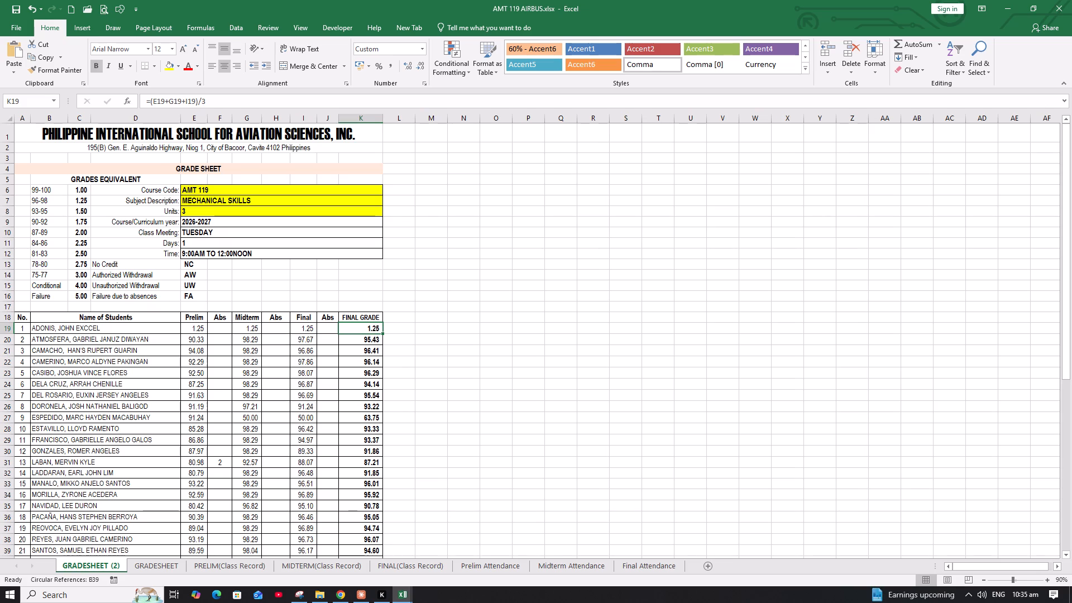
{"action": "left_click", "coordinate": [310, 98]}
{"action": "key", "text": "ctrl+a"}
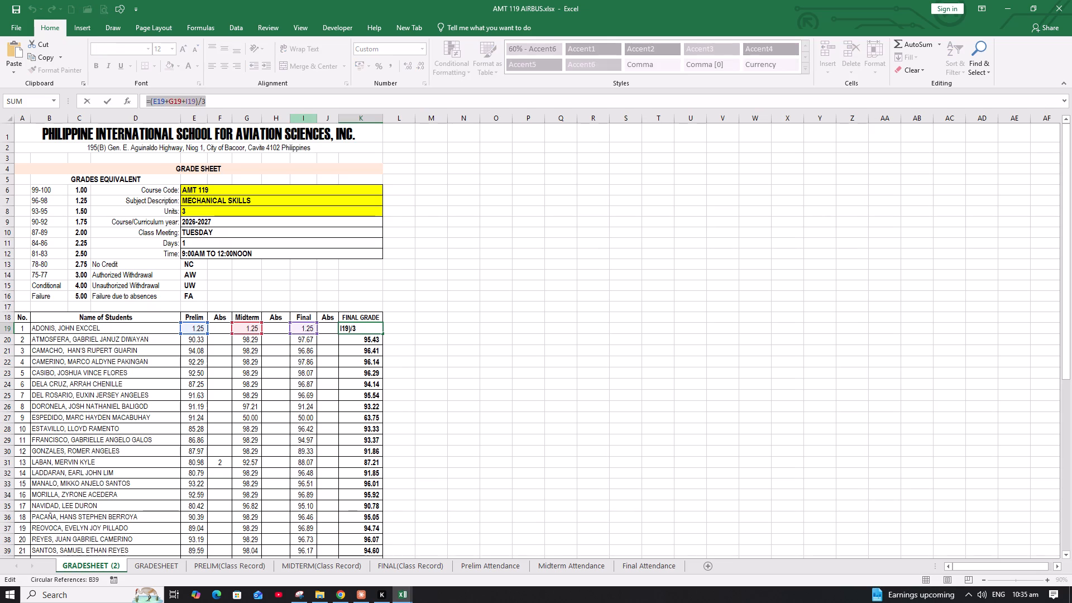
{"action": "key", "text": "ctrl+v"}
{"action": "key", "text": "Return"}
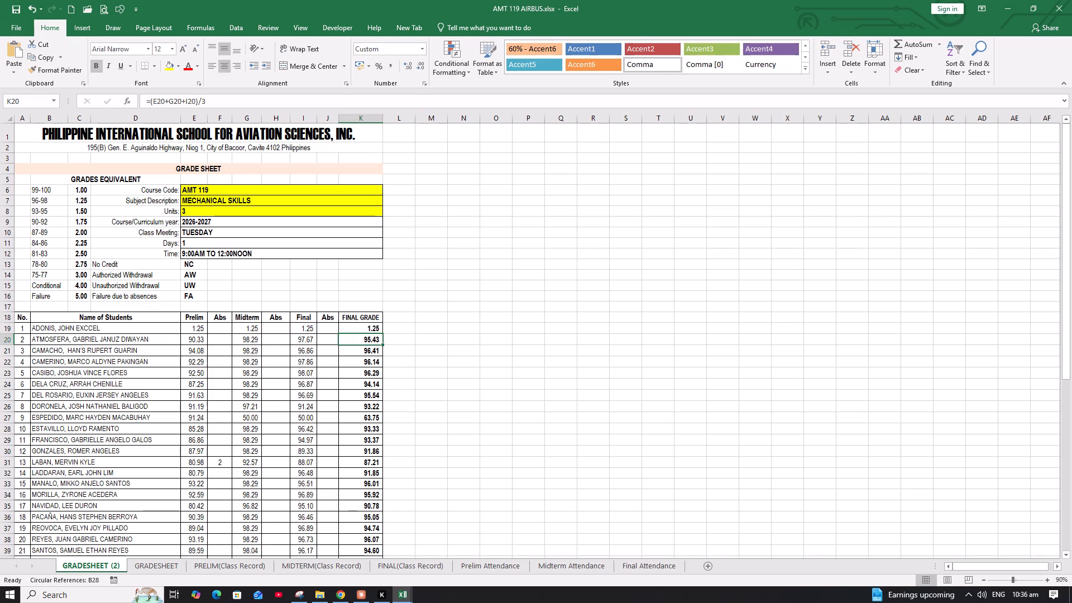
Fill the grade-equivalent formulas from E19, G19 and I19 down to row 43 in the Prelim, Midterm and Final columns.
{"action": "left_click", "coordinate": [194, 330]}
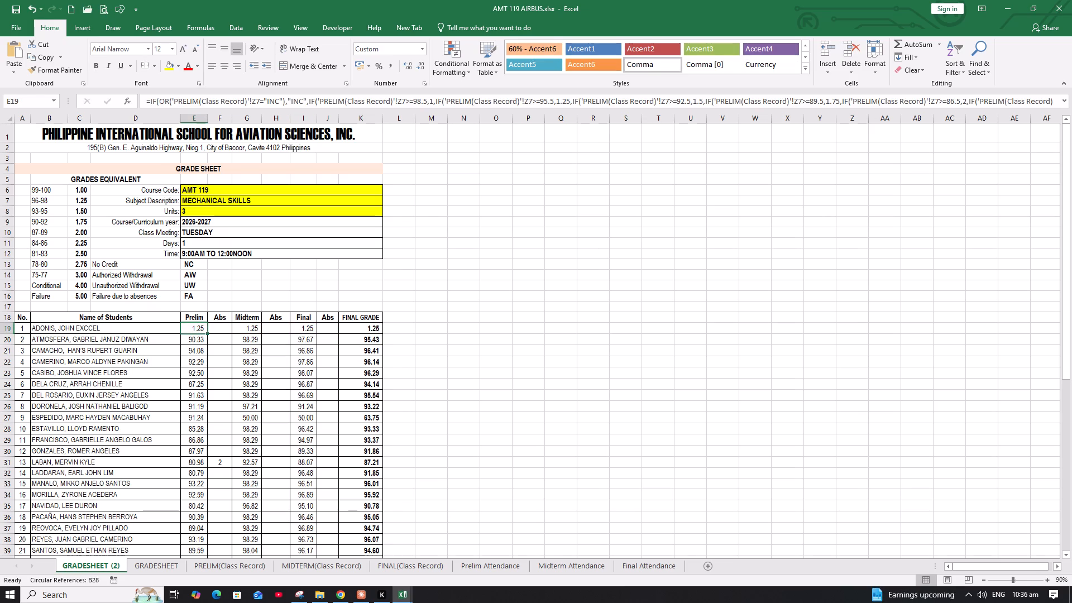
{"action": "scroll", "coordinate": [205, 336], "scroll_direction": "down", "scroll_amount": 2}
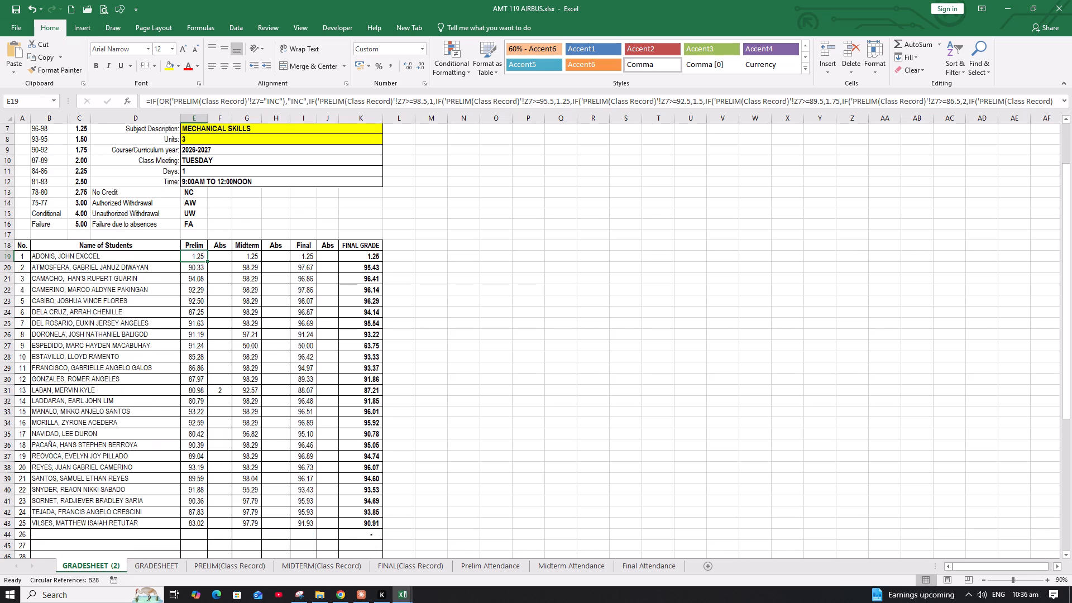
{"action": "left_click_drag", "start_coordinate": [205, 260], "coordinate": [195, 525]}
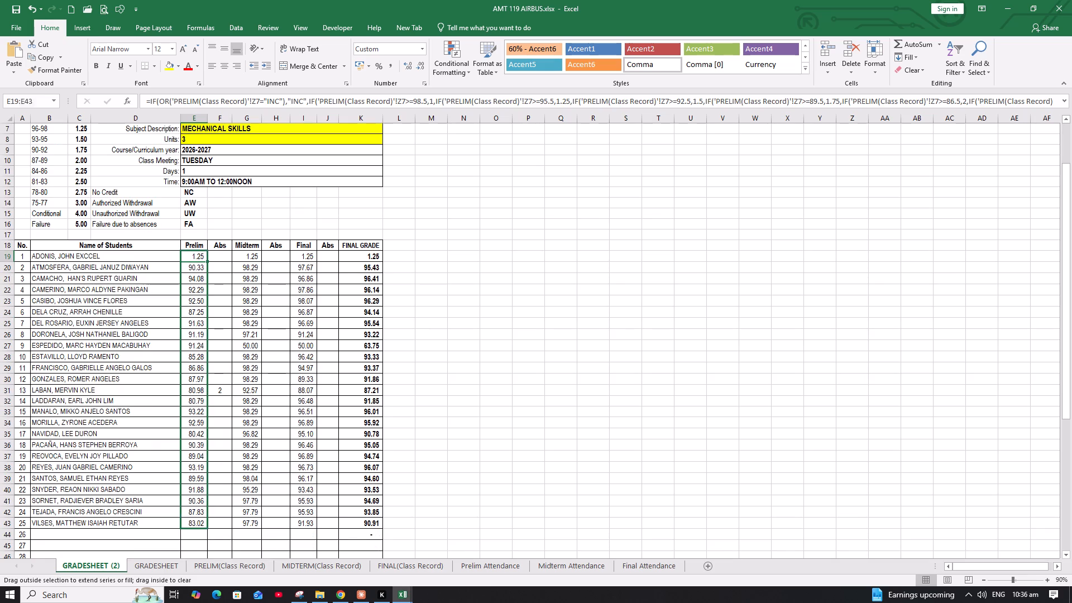
{"action": "left_click", "coordinate": [246, 254]}
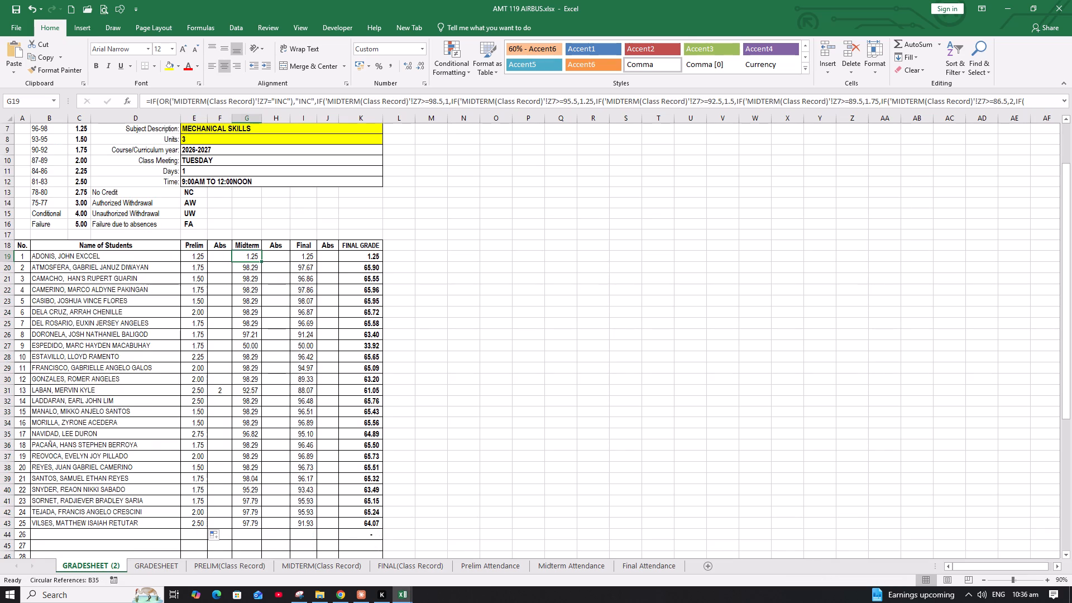
{"action": "left_click_drag", "start_coordinate": [262, 263], "coordinate": [248, 524]}
{"action": "left_click", "coordinate": [306, 255]}
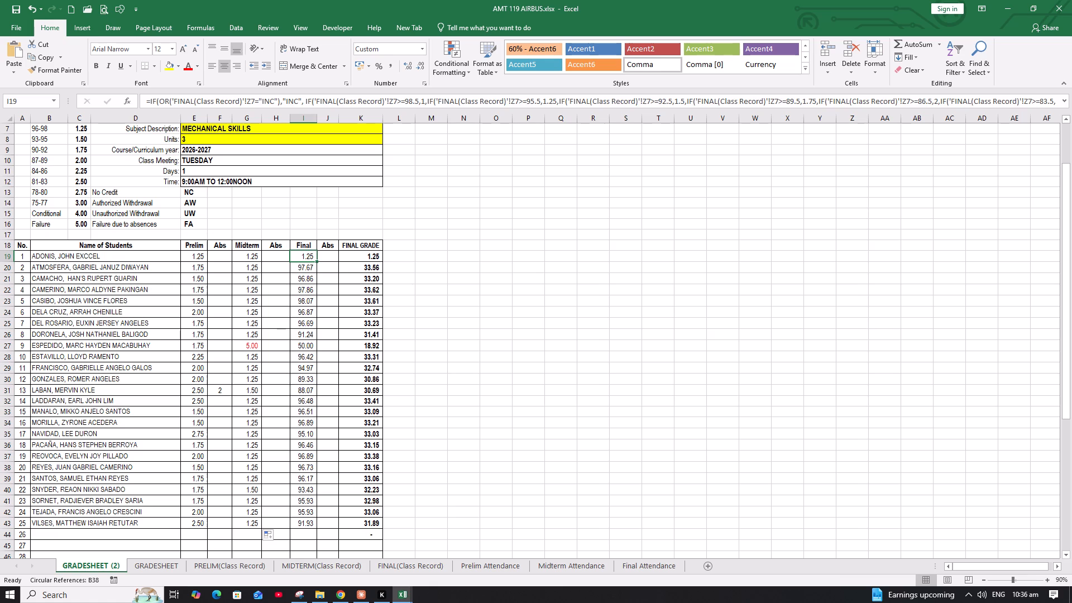
{"action": "left_click_drag", "start_coordinate": [316, 262], "coordinate": [296, 523]}
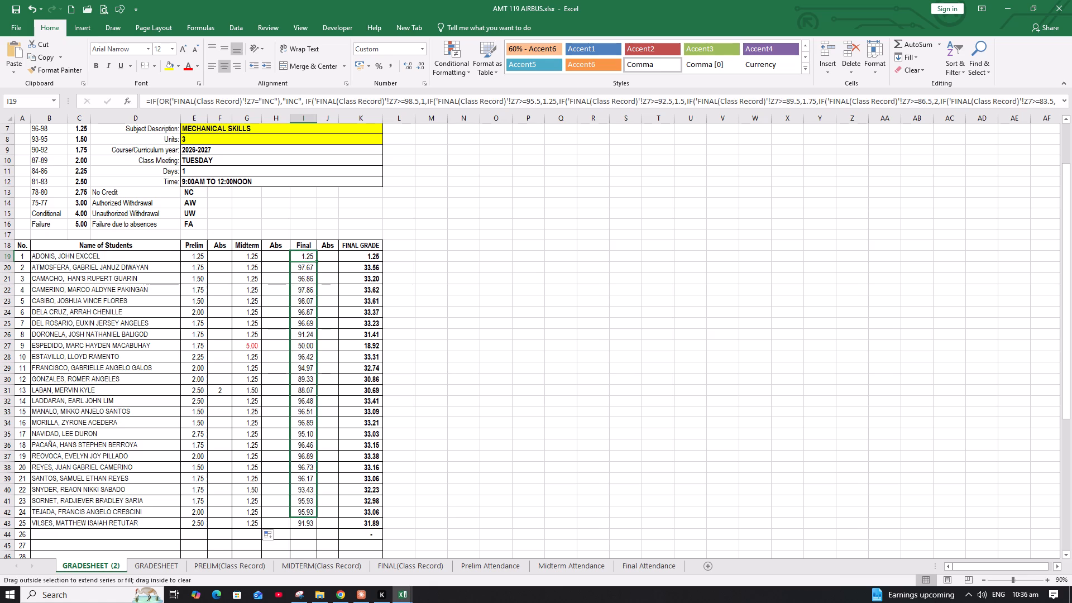
{"action": "left_click_drag", "start_coordinate": [296, 523], "coordinate": [298, 527]}
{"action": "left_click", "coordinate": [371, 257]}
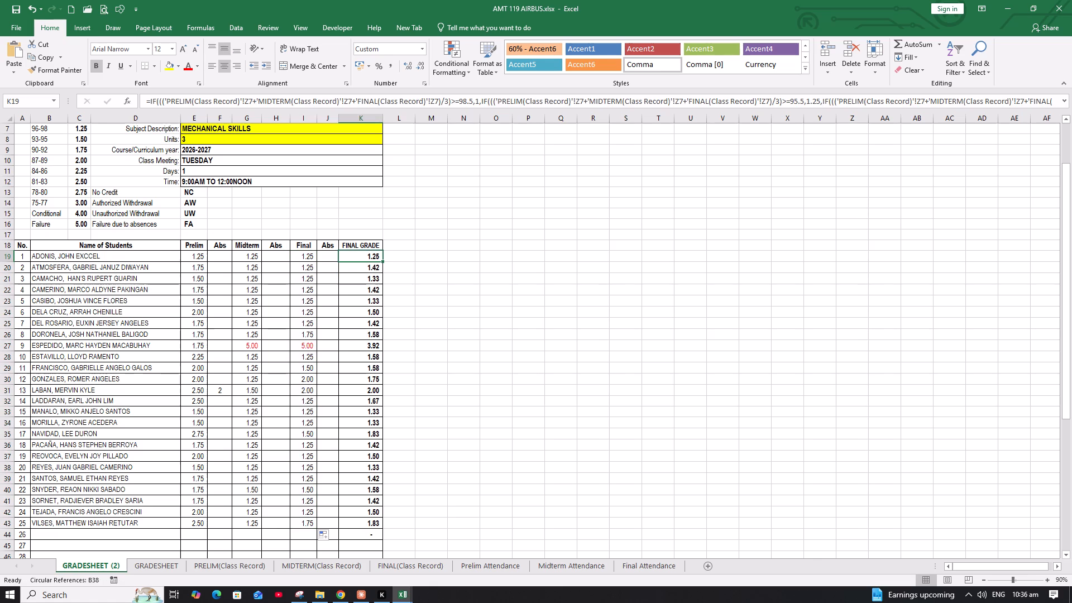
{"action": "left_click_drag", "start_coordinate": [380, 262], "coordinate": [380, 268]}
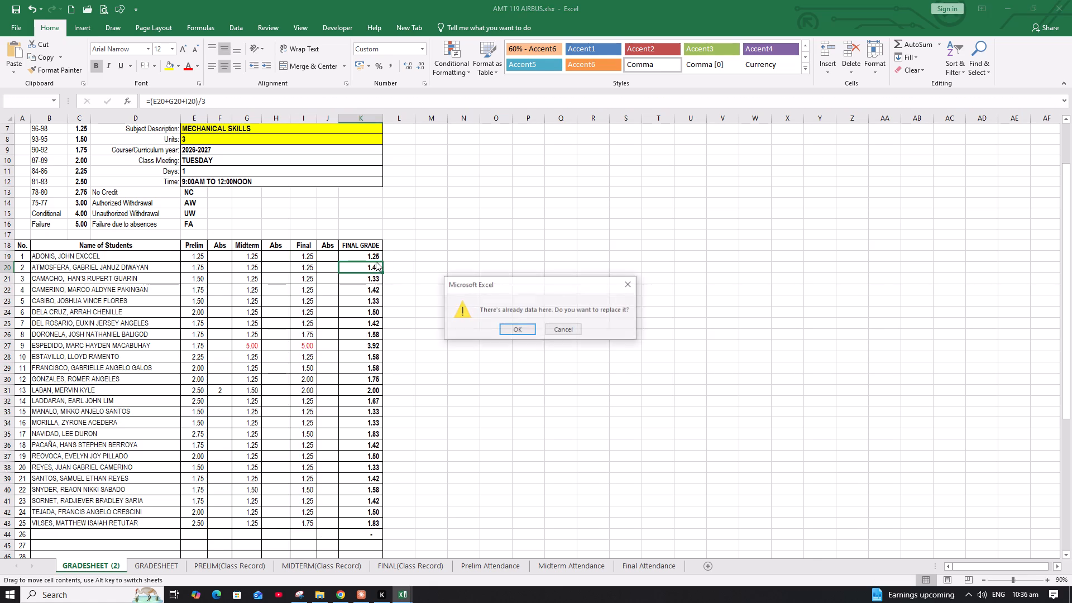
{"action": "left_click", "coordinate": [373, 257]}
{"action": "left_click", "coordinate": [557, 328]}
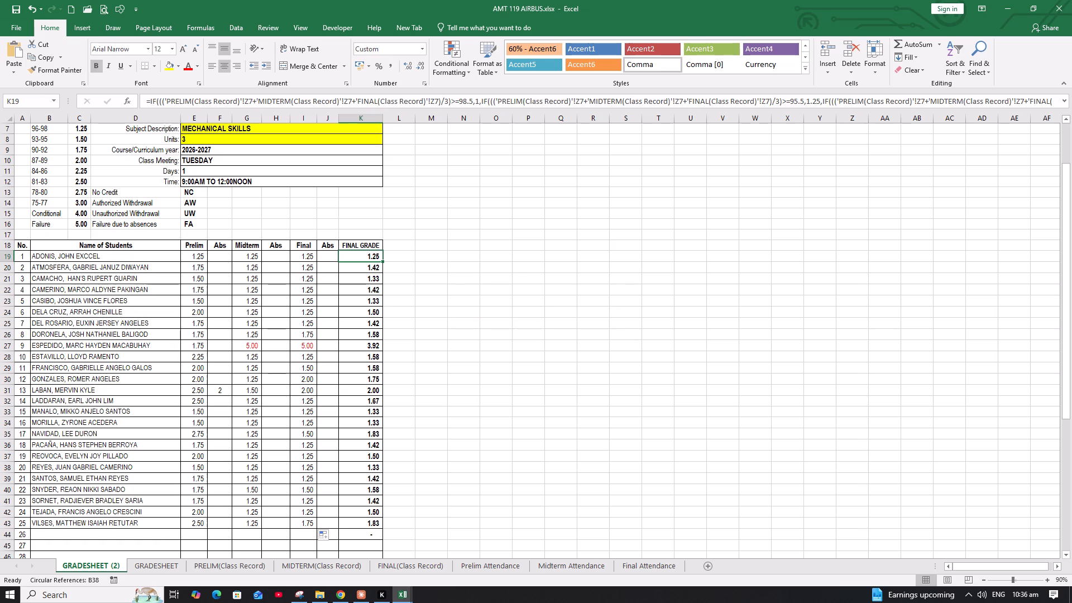
Fill the FINAL GRADE formula from K19 down to K43.
{"action": "left_click_drag", "start_coordinate": [381, 262], "coordinate": [368, 446]}
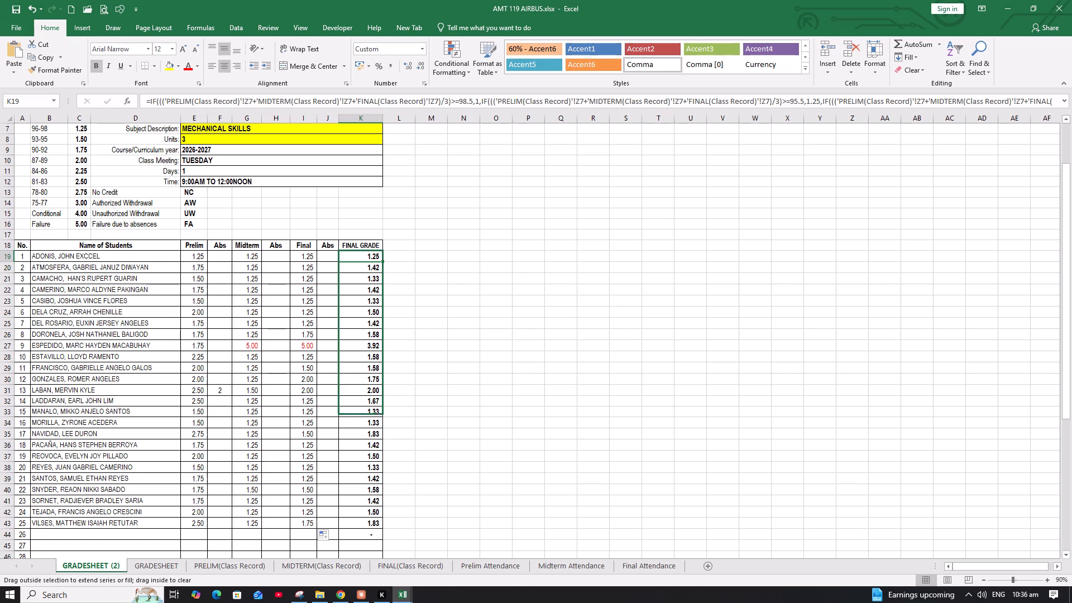
{"action": "left_click_drag", "start_coordinate": [368, 446], "coordinate": [370, 526]}
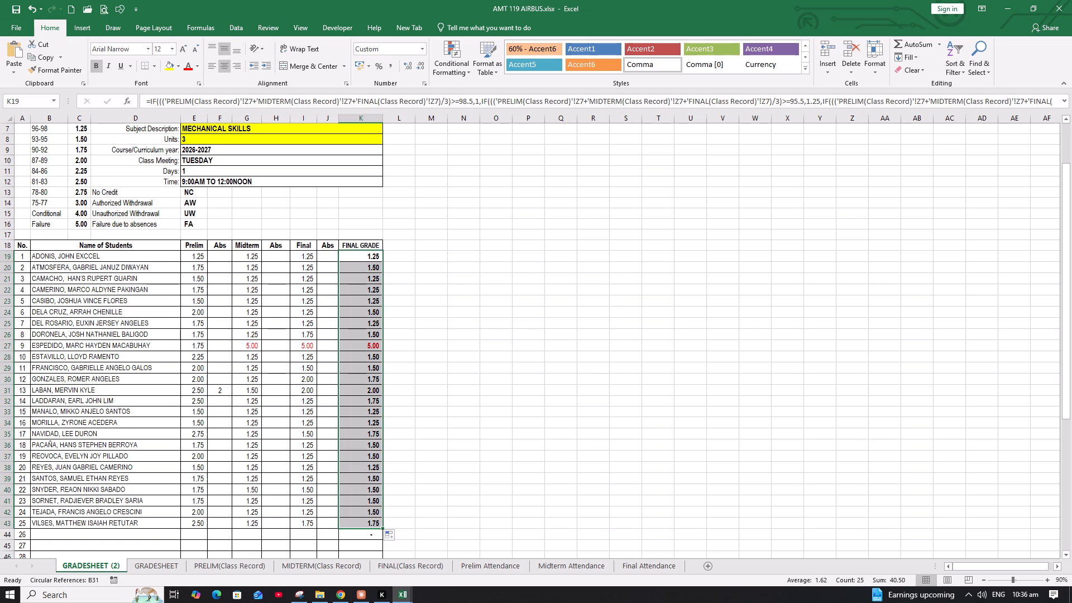
{"action": "left_click", "coordinate": [409, 441]}
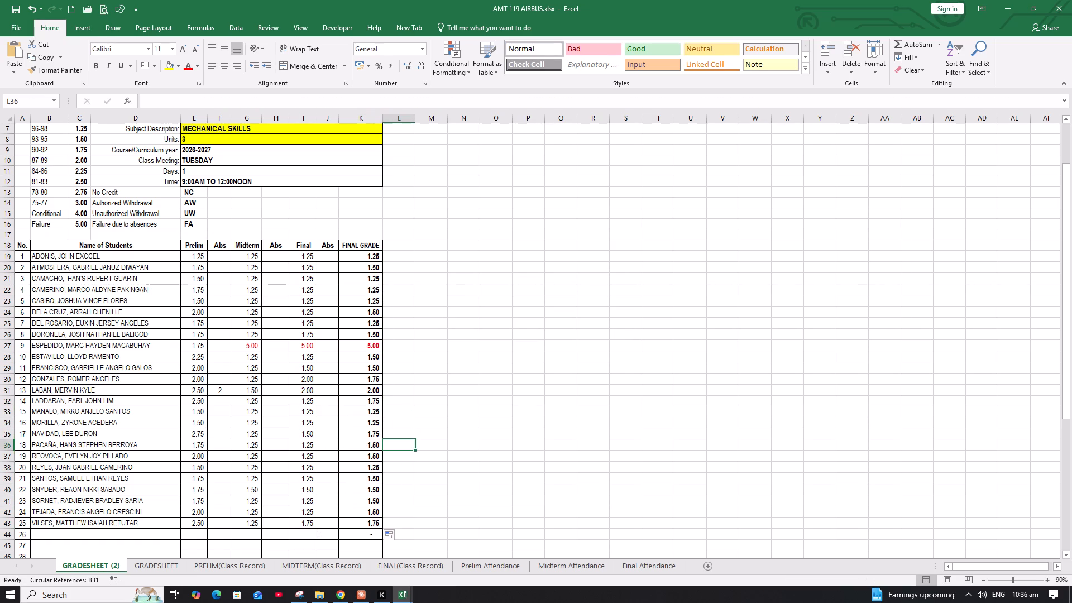
Save the AMT 119 AIRBUS workbook.
{"action": "left_click", "coordinate": [194, 260]}
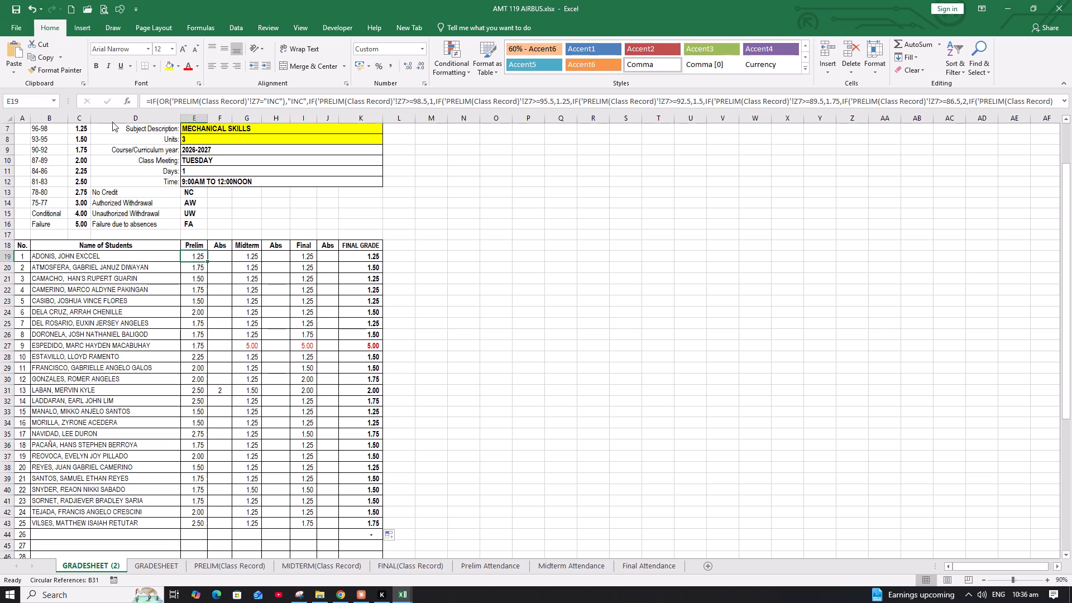
{"action": "left_click", "coordinate": [20, 7]}
Narrow column D to about 19.14 and slightly narrow the Abs column H beside Midterm.
{"action": "left_click_drag", "start_coordinate": [179, 122], "coordinate": [159, 119]}
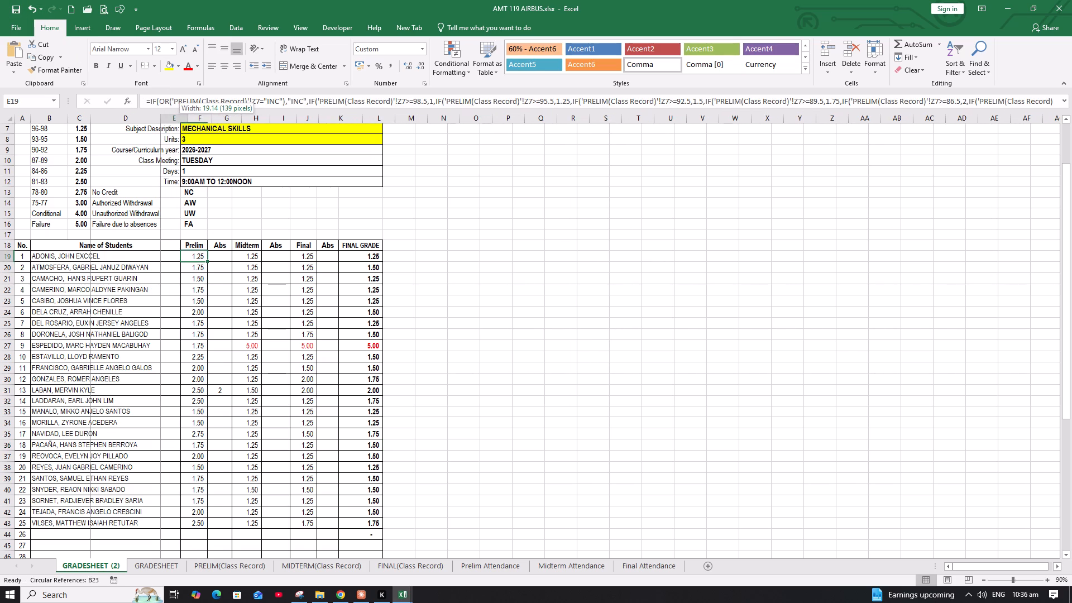
{"action": "left_click_drag", "start_coordinate": [159, 119], "coordinate": [159, 119]}
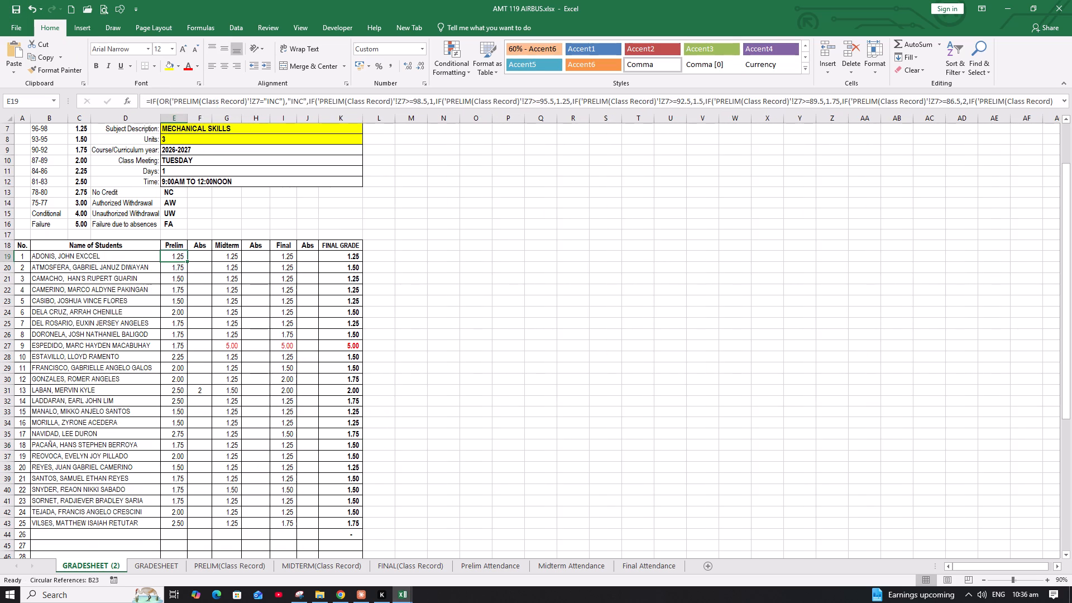
{"action": "left_click_drag", "start_coordinate": [267, 118], "coordinate": [261, 118]}
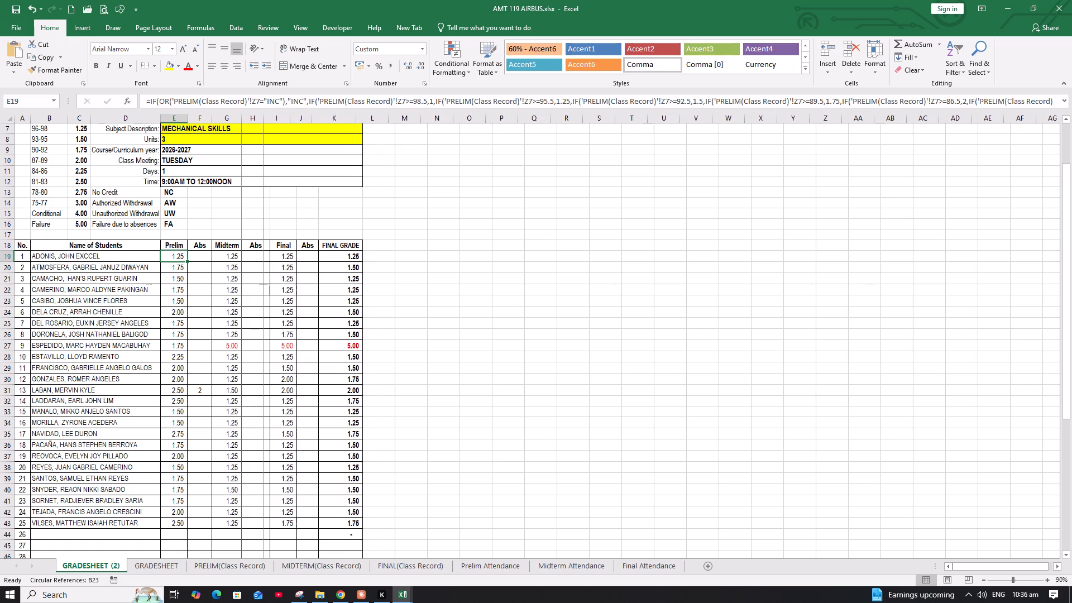
Set the grade sheet's print paper to Legal 8.5 x 14 in with the last custom margins of 0.25 in left and right.
{"action": "left_click", "coordinate": [100, 10]}
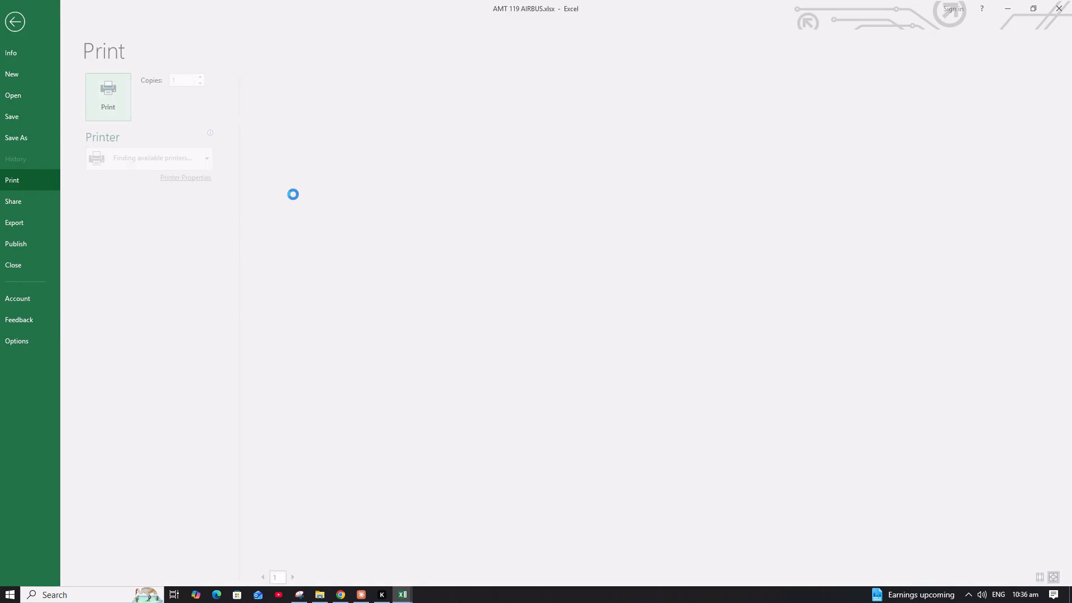
{"action": "left_click", "coordinate": [171, 311]}
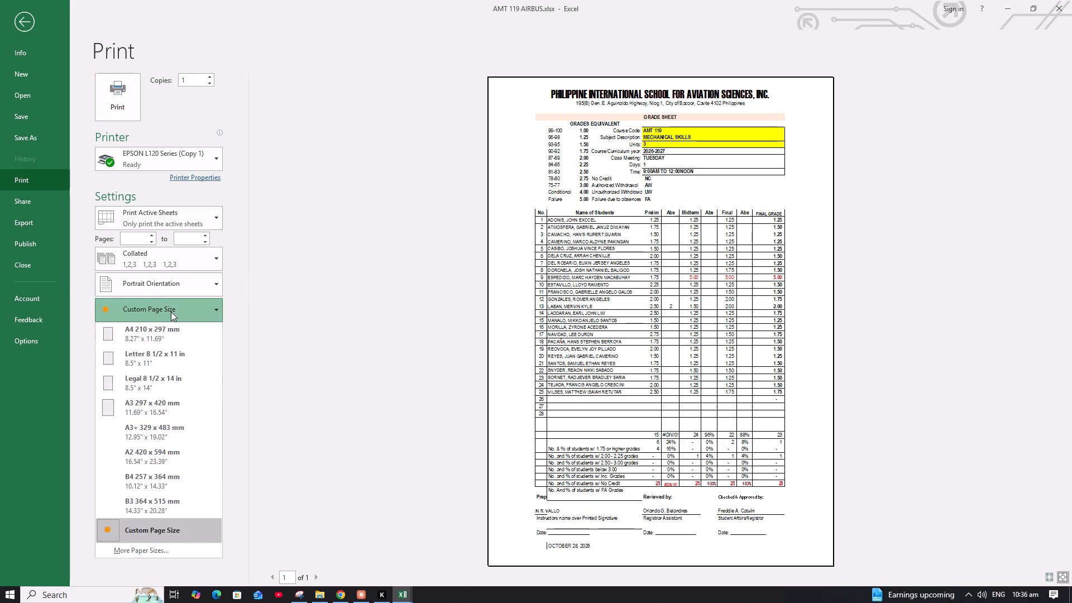
{"action": "left_click", "coordinate": [171, 381]}
{"action": "left_click", "coordinate": [171, 343]}
{"action": "left_click", "coordinate": [171, 372]}
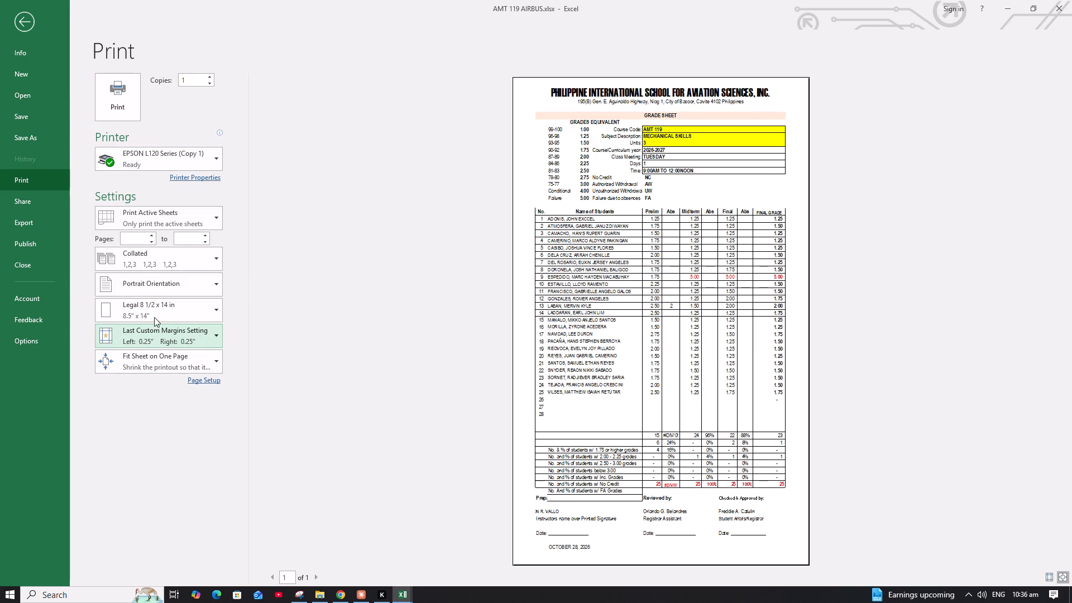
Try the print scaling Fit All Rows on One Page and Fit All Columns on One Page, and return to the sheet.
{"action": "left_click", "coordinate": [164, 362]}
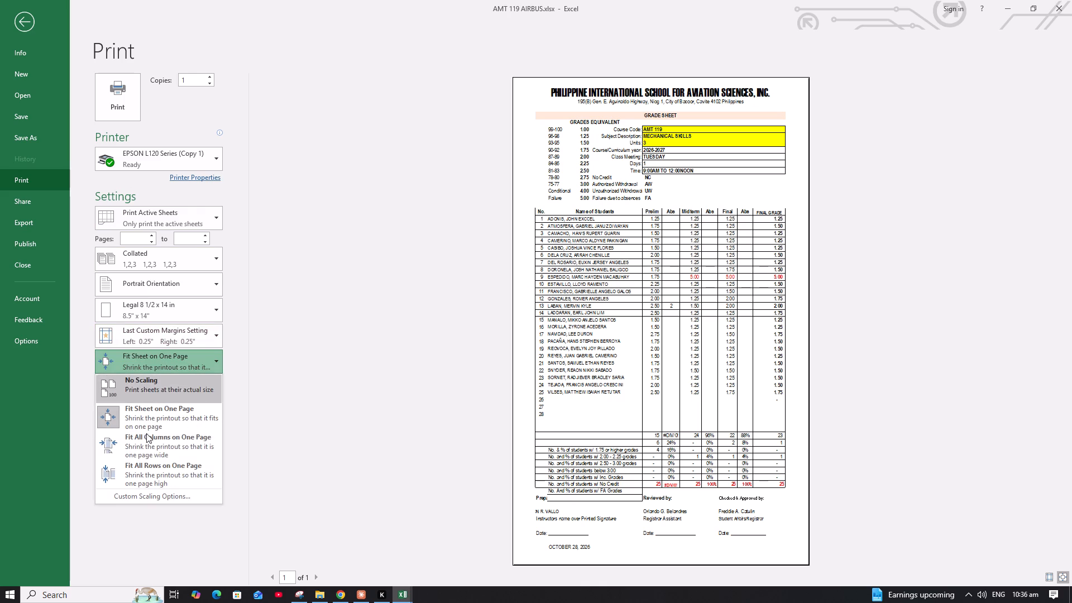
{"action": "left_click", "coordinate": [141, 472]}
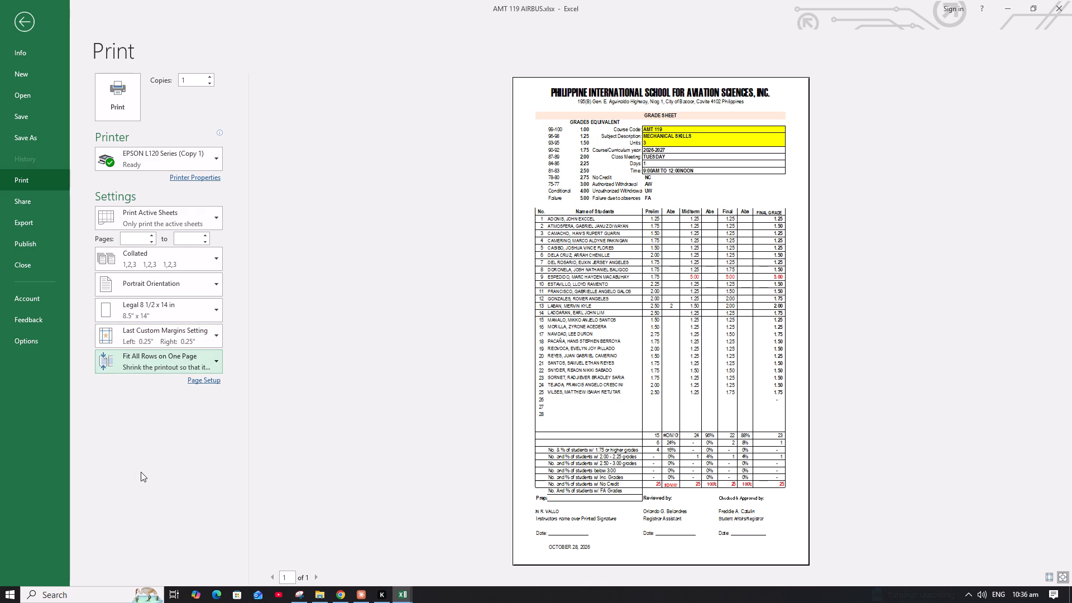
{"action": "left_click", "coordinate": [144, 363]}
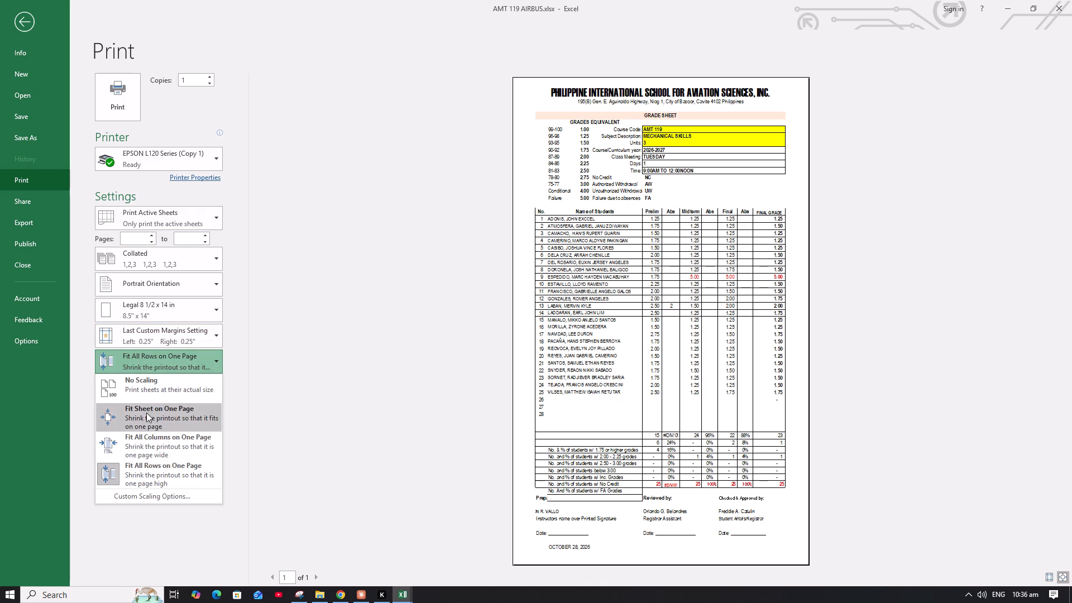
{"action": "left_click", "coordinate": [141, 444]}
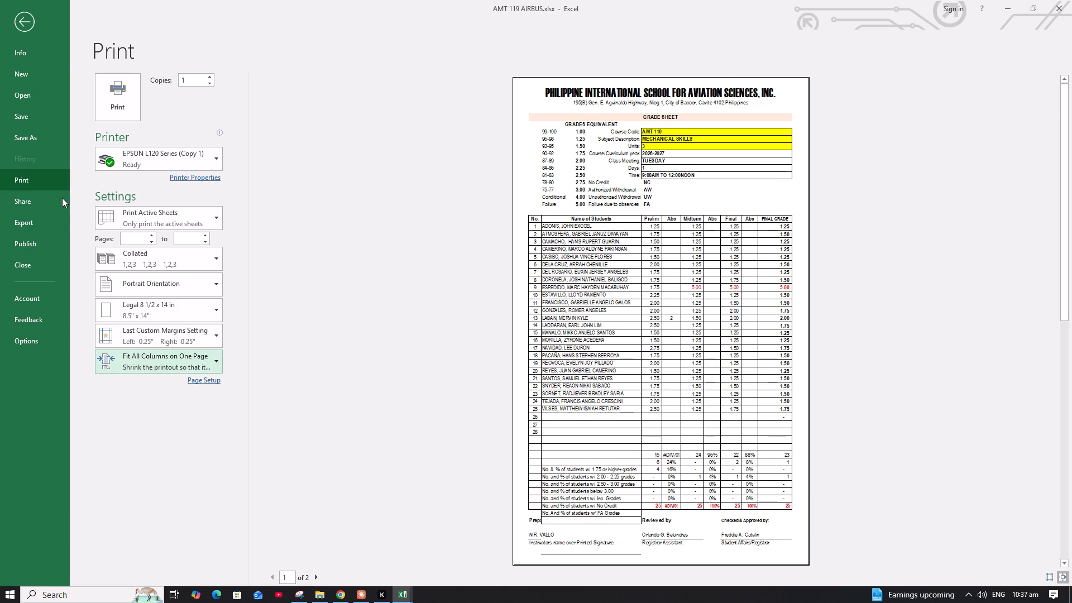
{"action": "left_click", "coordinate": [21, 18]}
Delete the five unused rows 44 to 48 below the last student in the grade sheet.
{"action": "scroll", "coordinate": [104, 275], "scroll_direction": "down", "scroll_amount": 8}
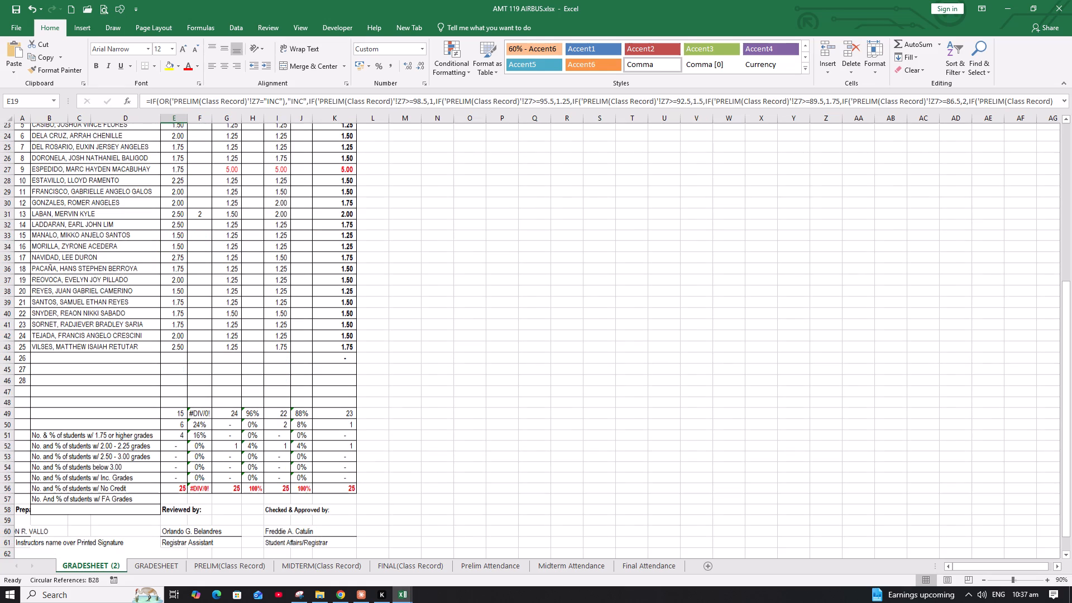
{"action": "left_click_drag", "start_coordinate": [10, 275], "coordinate": [12, 315]}
{"action": "right_click", "coordinate": [12, 315]}
{"action": "left_click", "coordinate": [56, 406]}
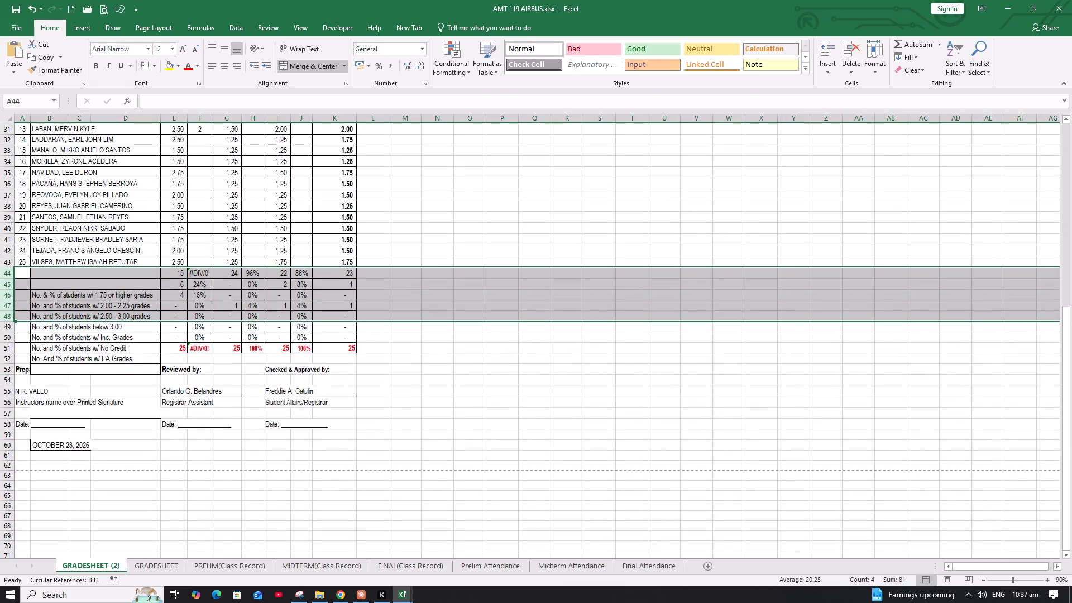
{"action": "left_click", "coordinate": [191, 365]}
Set the grade sheet's print scaling to Fit Sheet on One Page and return to the sheet.
{"action": "left_click", "coordinate": [105, 12]}
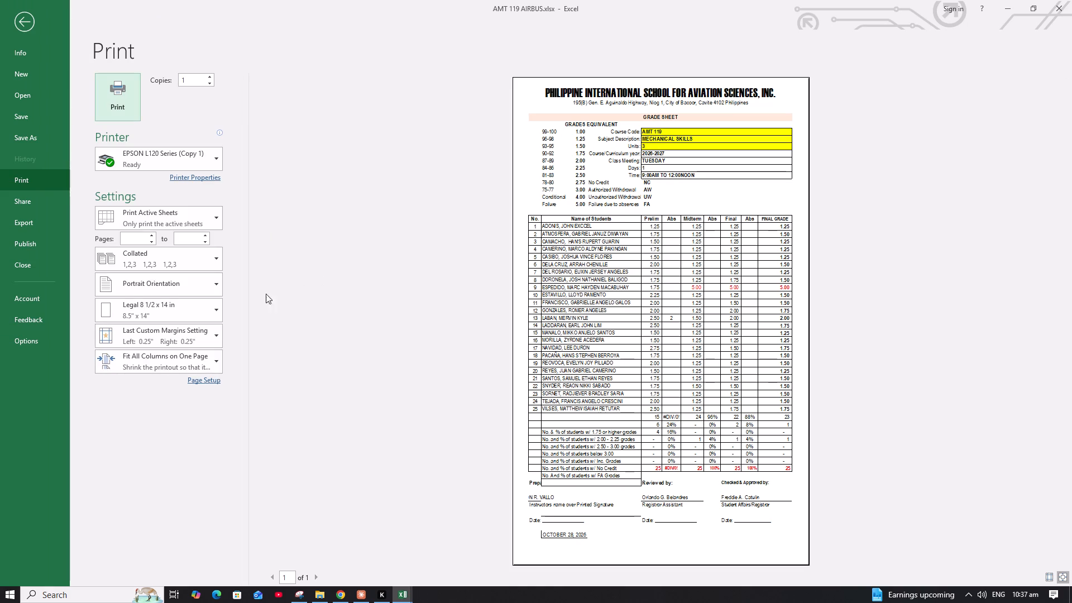
{"action": "left_click", "coordinate": [166, 358]}
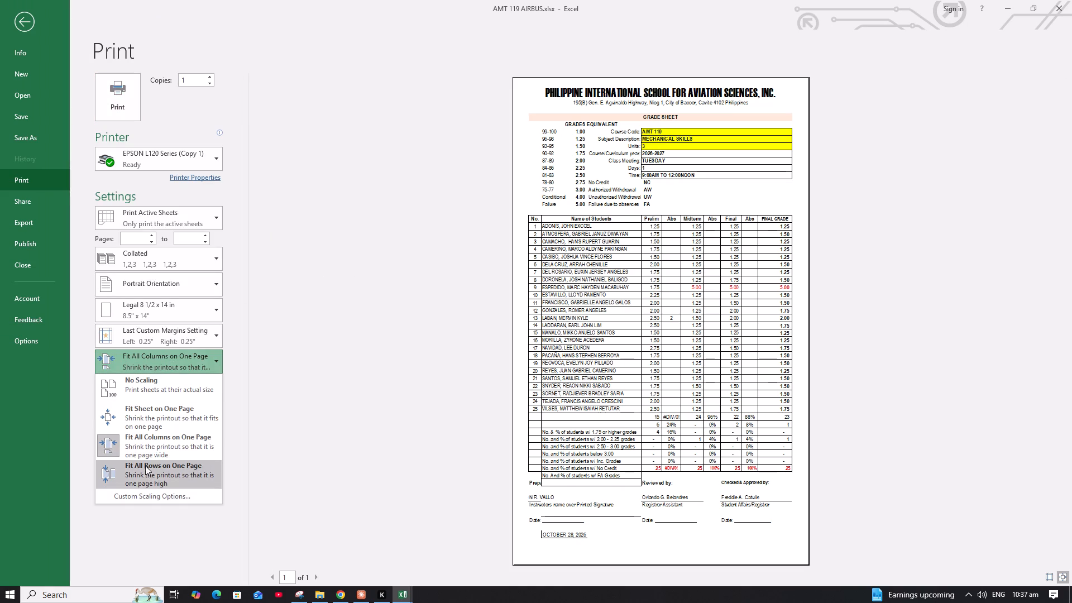
{"action": "left_click", "coordinate": [145, 470]}
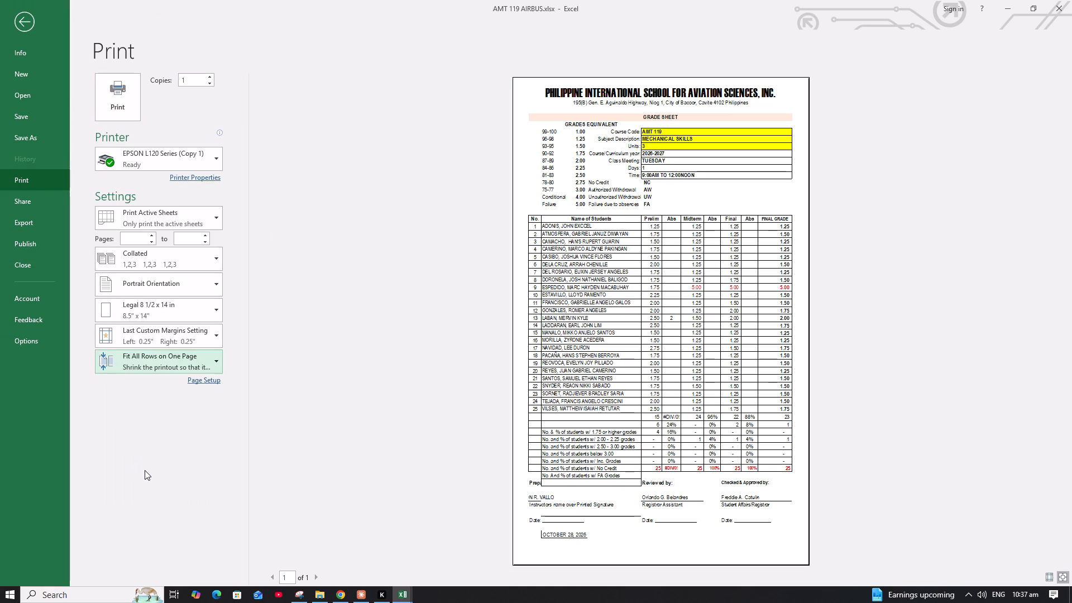
{"action": "left_click", "coordinate": [156, 358]}
{"action": "left_click", "coordinate": [149, 413]}
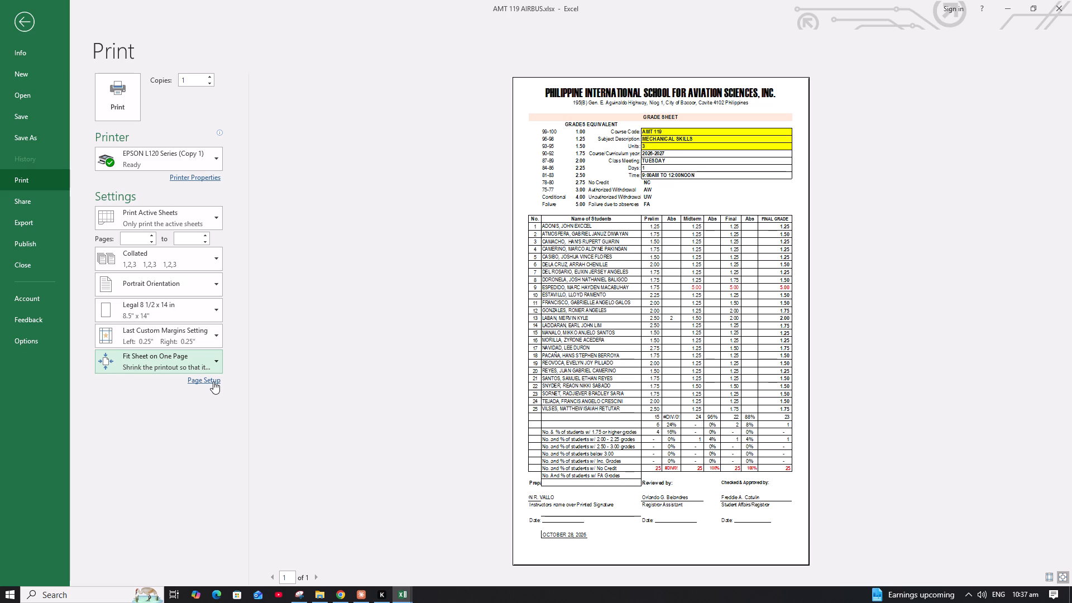
{"action": "left_click", "coordinate": [21, 16]}
Narrow the FINAL GRADE column K slightly, the Abs column H to about 4.57, and the Final column I.
{"action": "scroll", "coordinate": [280, 290], "scroll_direction": "up", "scroll_amount": 6}
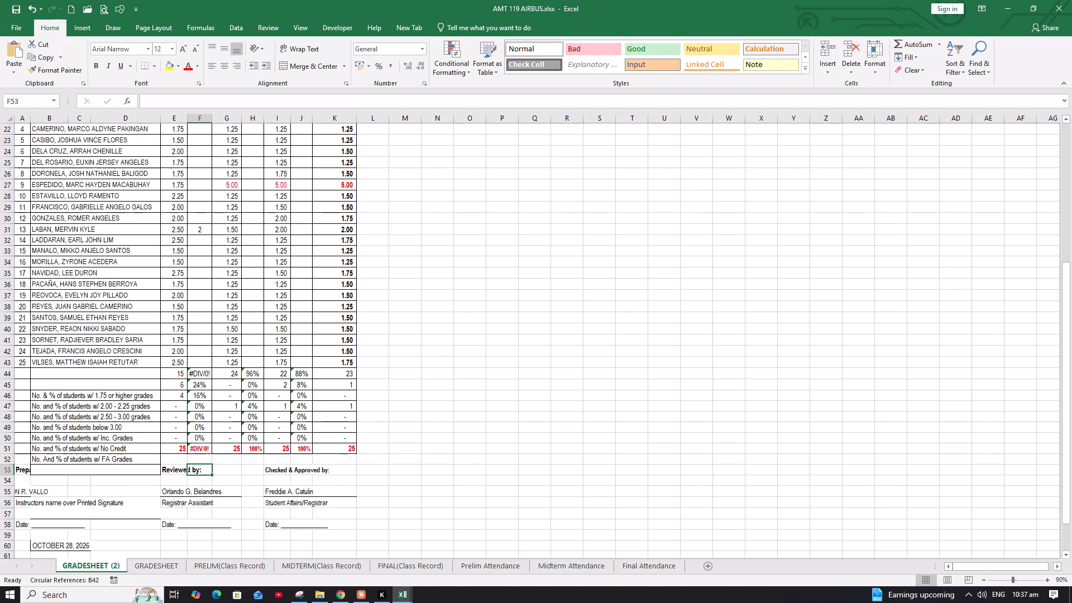
{"action": "scroll", "coordinate": [280, 287], "scroll_direction": "up", "scroll_amount": 3}
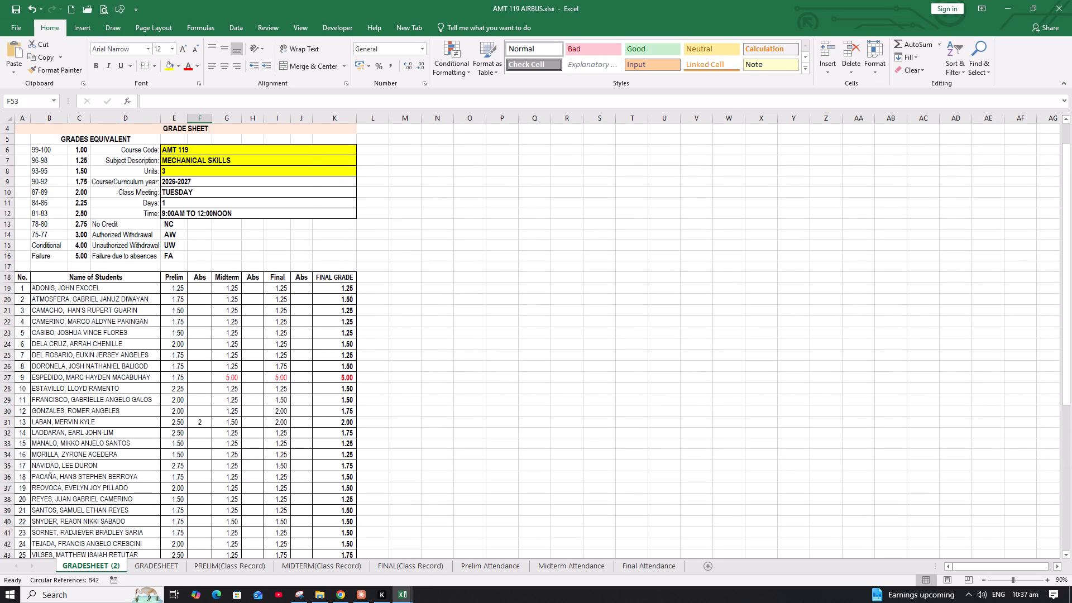
{"action": "left_click", "coordinate": [354, 119]}
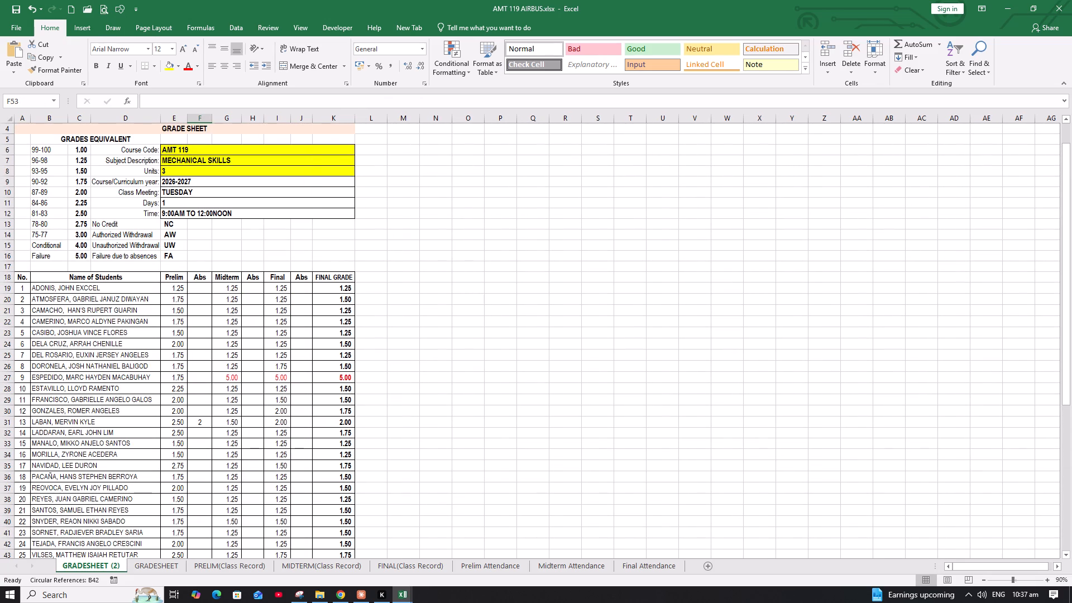
{"action": "left_click", "coordinate": [262, 120]}
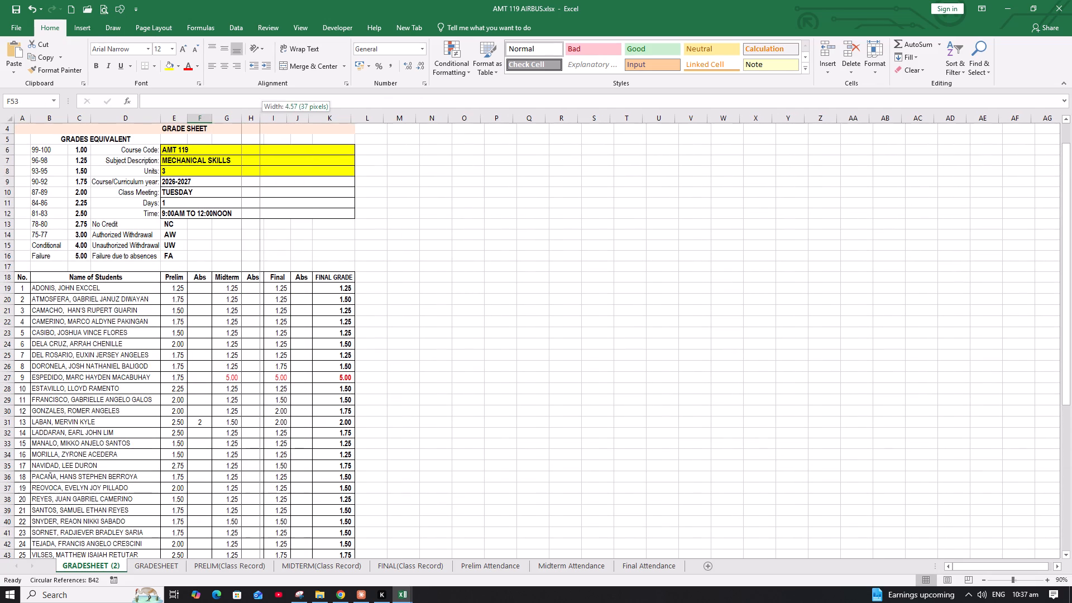
{"action": "left_click", "coordinate": [288, 119]}
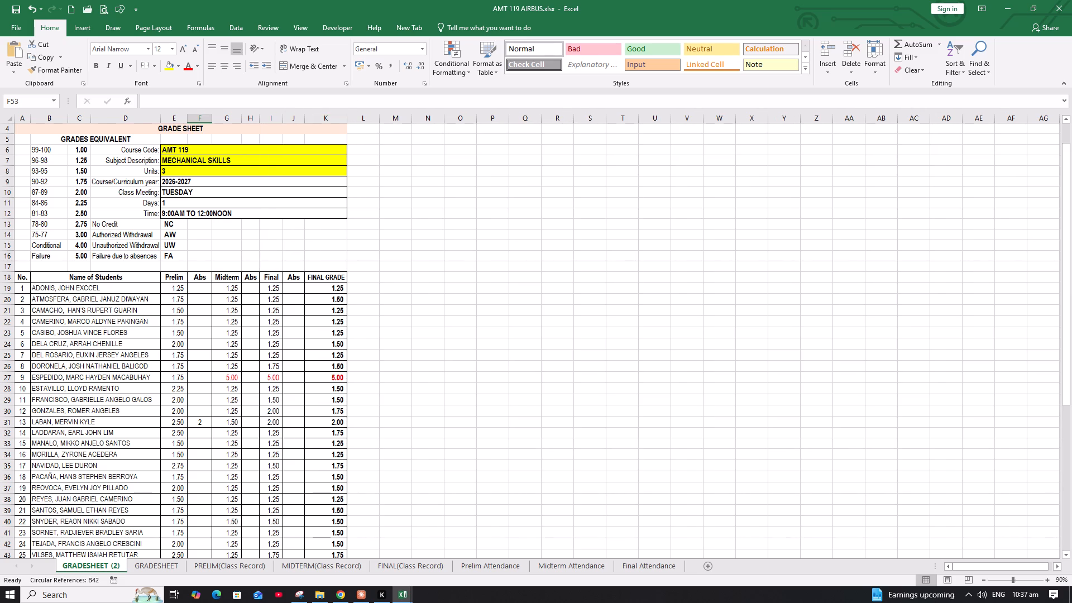
Narrow the Abs columns J and F slightly, check the grade sheet's print preview, and return to the sheet.
{"action": "left_click", "coordinate": [302, 118]}
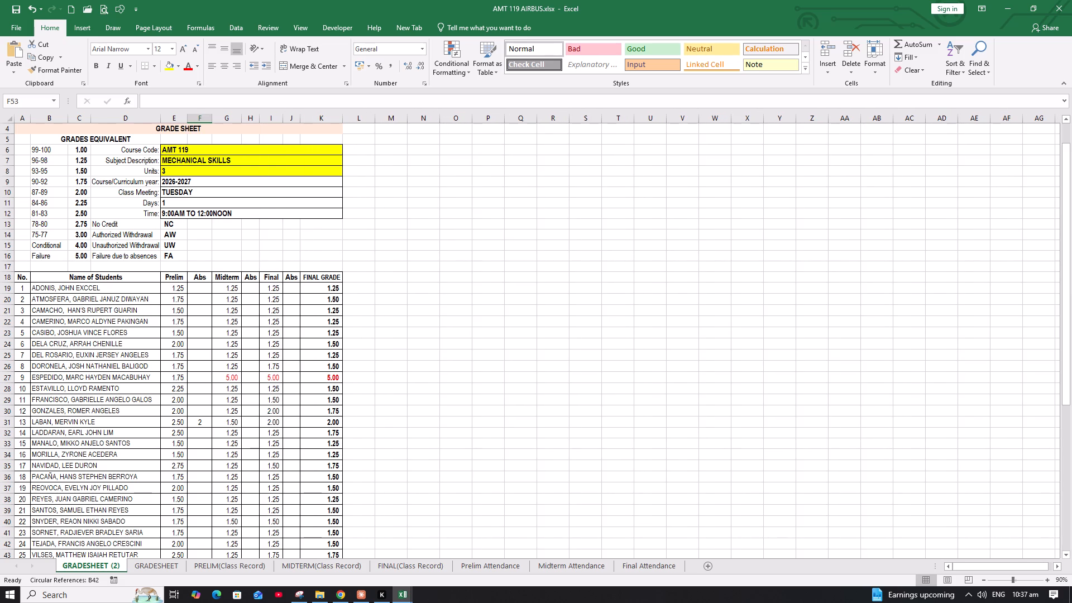
{"action": "left_click_drag", "start_coordinate": [209, 117], "coordinate": [203, 117]}
{"action": "left_click", "coordinate": [100, 9]}
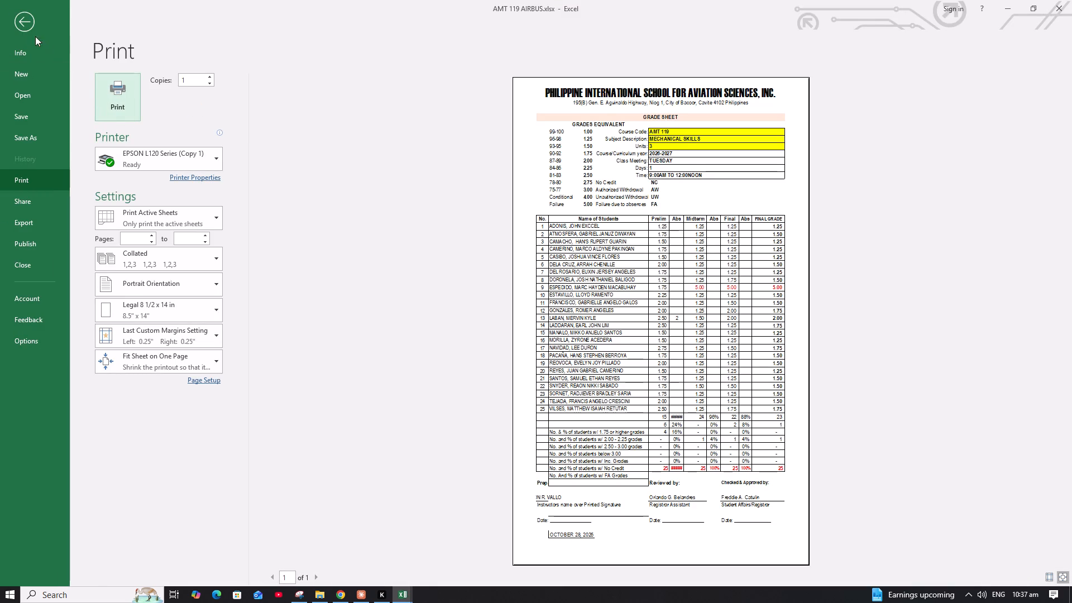
{"action": "left_click", "coordinate": [25, 25]}
Delete row 44 directly below the last student, check the print preview, and return to the grade sheet.
{"action": "scroll", "coordinate": [236, 304], "scroll_direction": "down", "scroll_amount": 8}
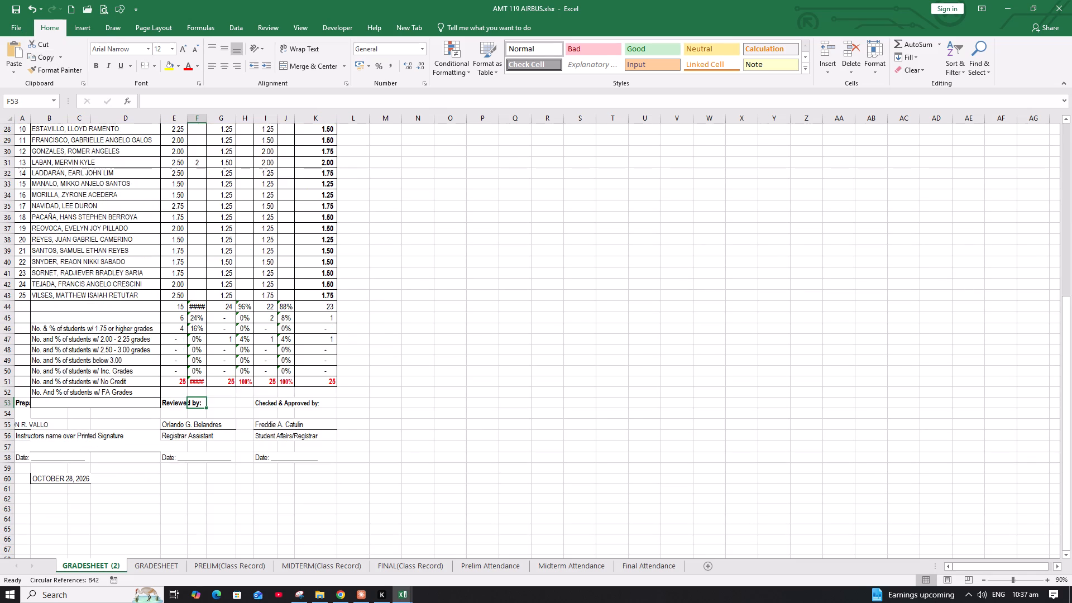
{"action": "left_click", "coordinate": [11, 307]}
{"action": "right_click", "coordinate": [11, 307]}
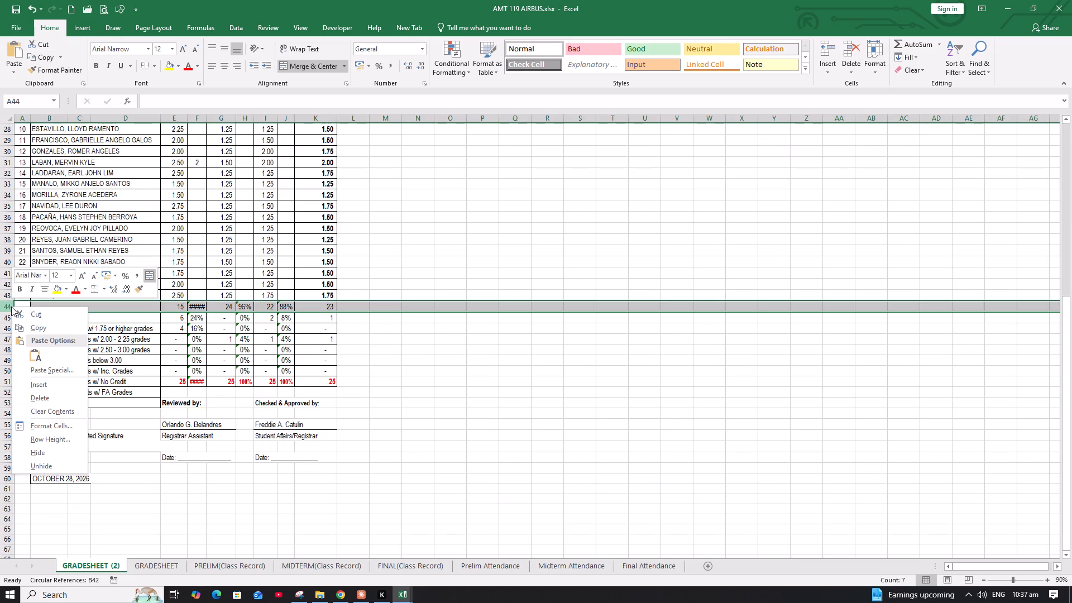
{"action": "left_click", "coordinate": [54, 391]}
{"action": "left_click", "coordinate": [140, 376]}
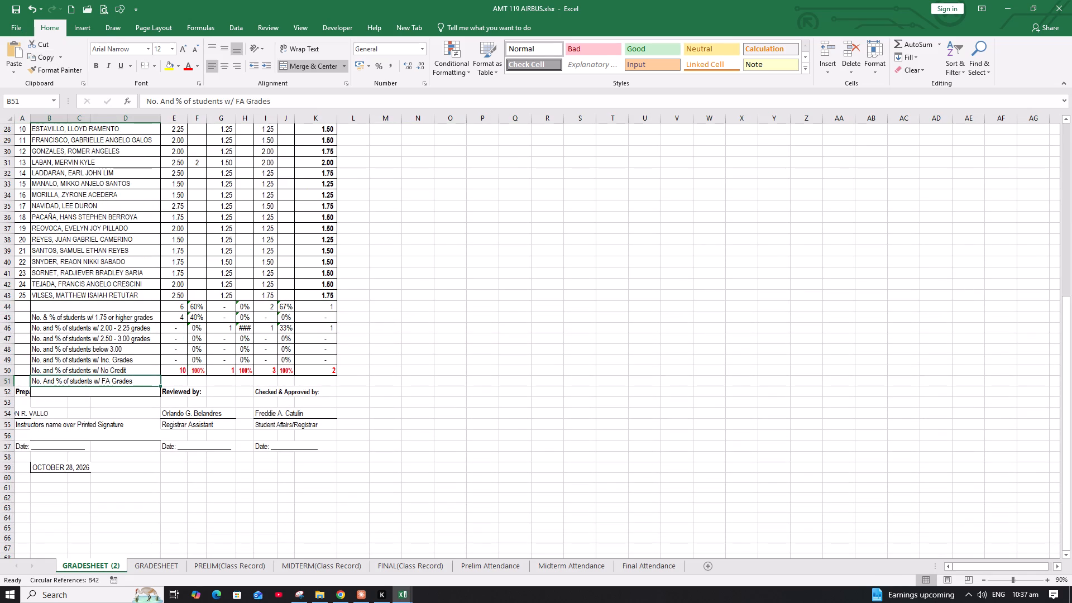
{"action": "left_click", "coordinate": [101, 10]}
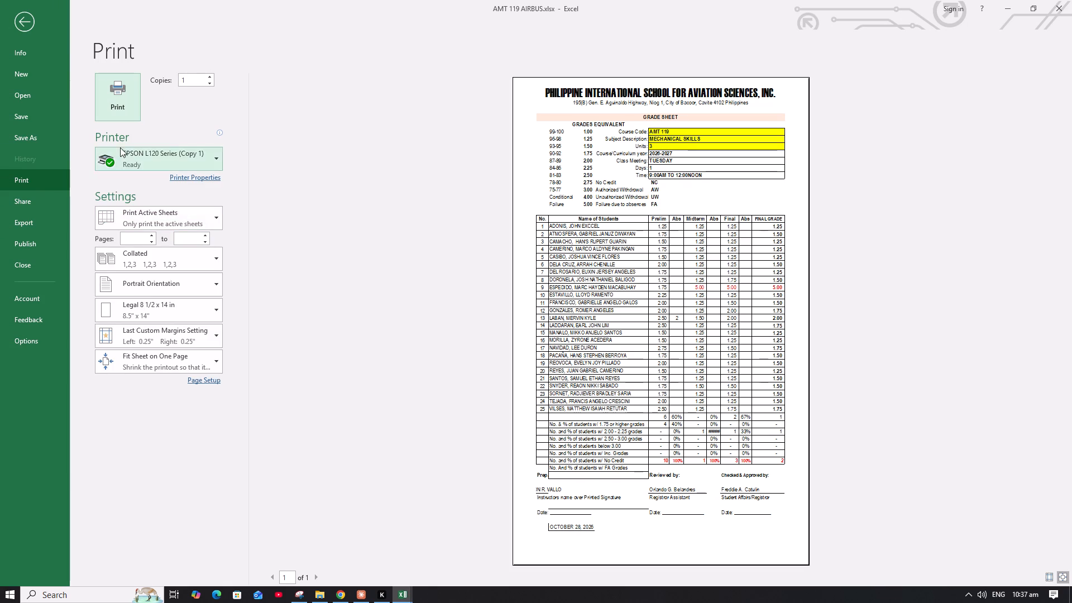
{"action": "left_click", "coordinate": [28, 21]}
Left-align the instructor's name in cell A54 of the signature block.
{"action": "scroll", "coordinate": [156, 322], "scroll_direction": "down", "scroll_amount": 3}
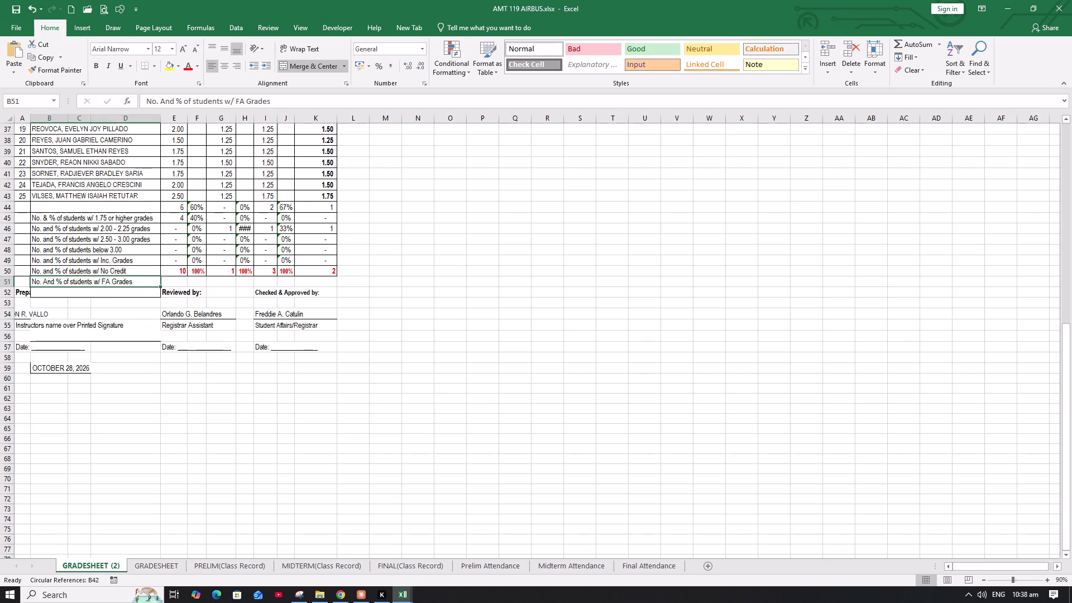
{"action": "left_click", "coordinate": [124, 342]}
{"action": "left_click", "coordinate": [85, 348]}
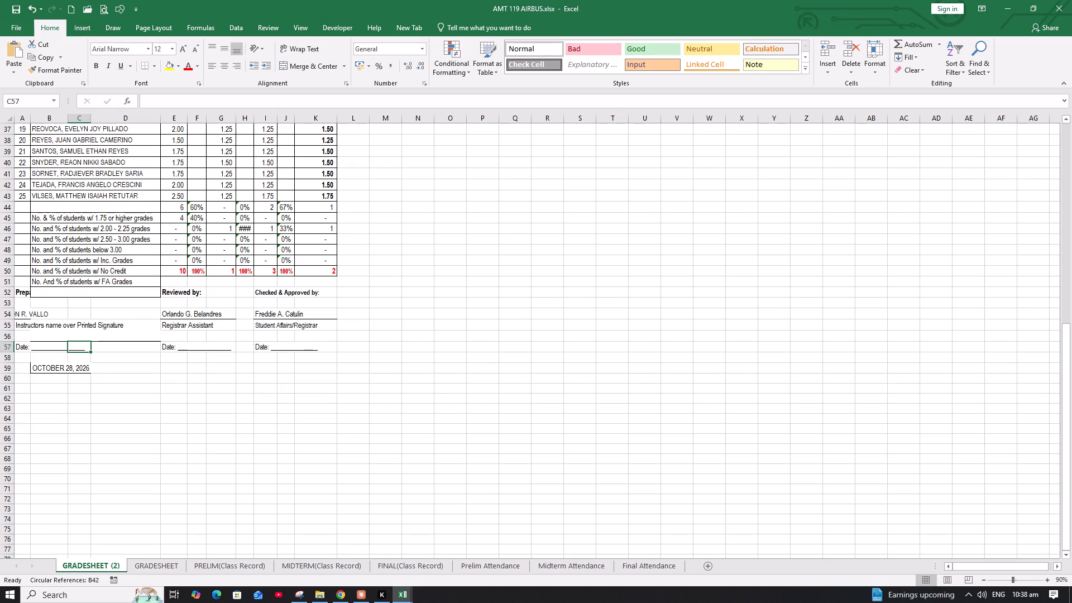
{"action": "left_click", "coordinate": [8, 301]}
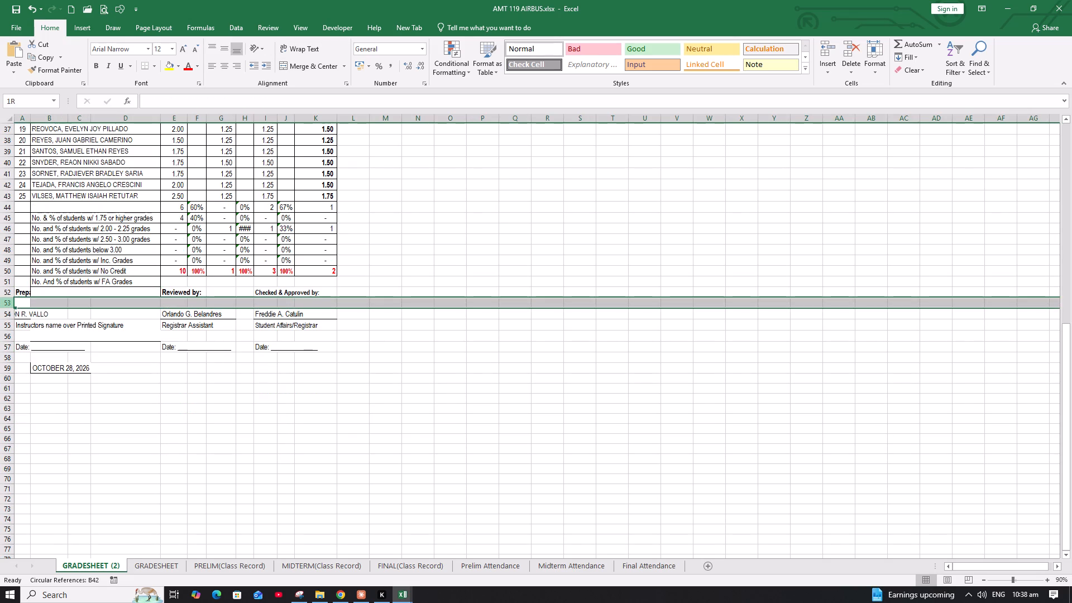
{"action": "left_click", "coordinate": [22, 315]}
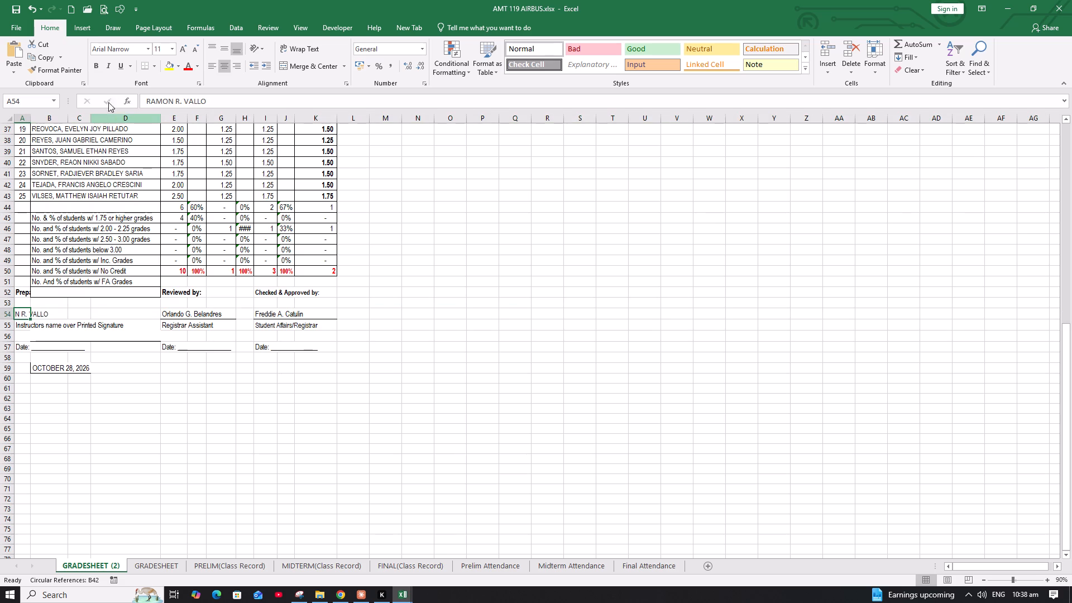
{"action": "left_click", "coordinate": [210, 64]}
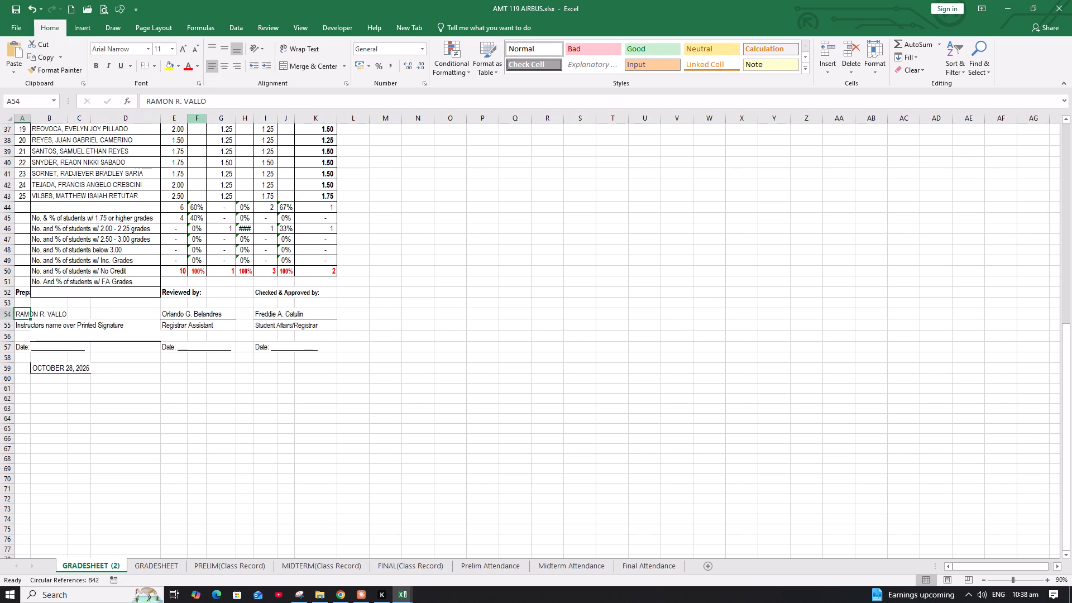
{"action": "left_click", "coordinate": [88, 323]}
Save the workbook and print one copy of the GRADESHEET (2) sheet.
{"action": "scroll", "coordinate": [88, 323], "scroll_direction": "up", "scroll_amount": 11}
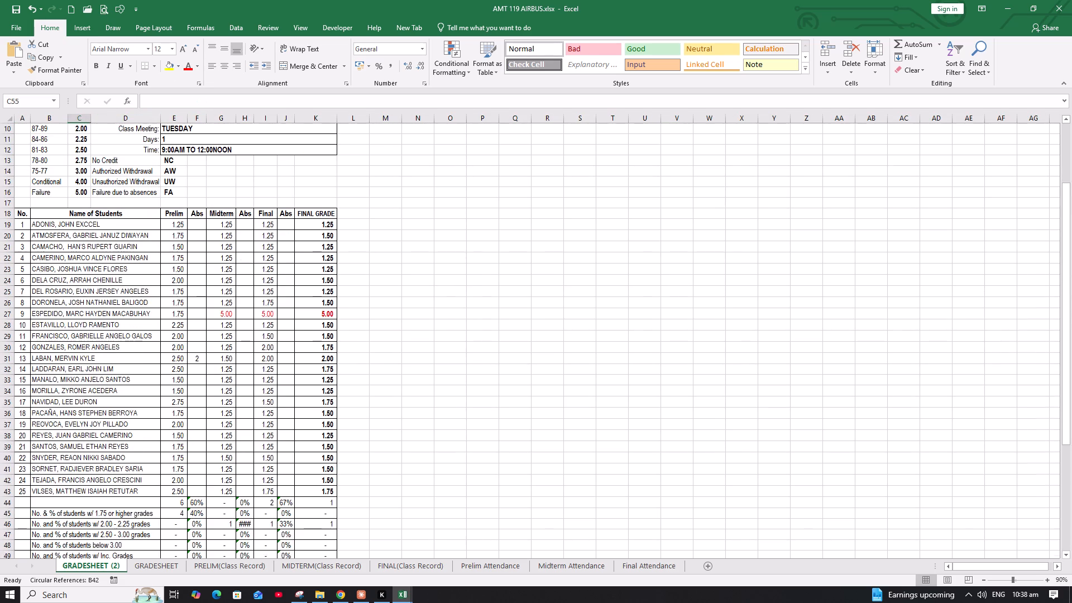
{"action": "scroll", "coordinate": [88, 323], "scroll_direction": "up", "scroll_amount": 1}
{"action": "left_click", "coordinate": [17, 10]}
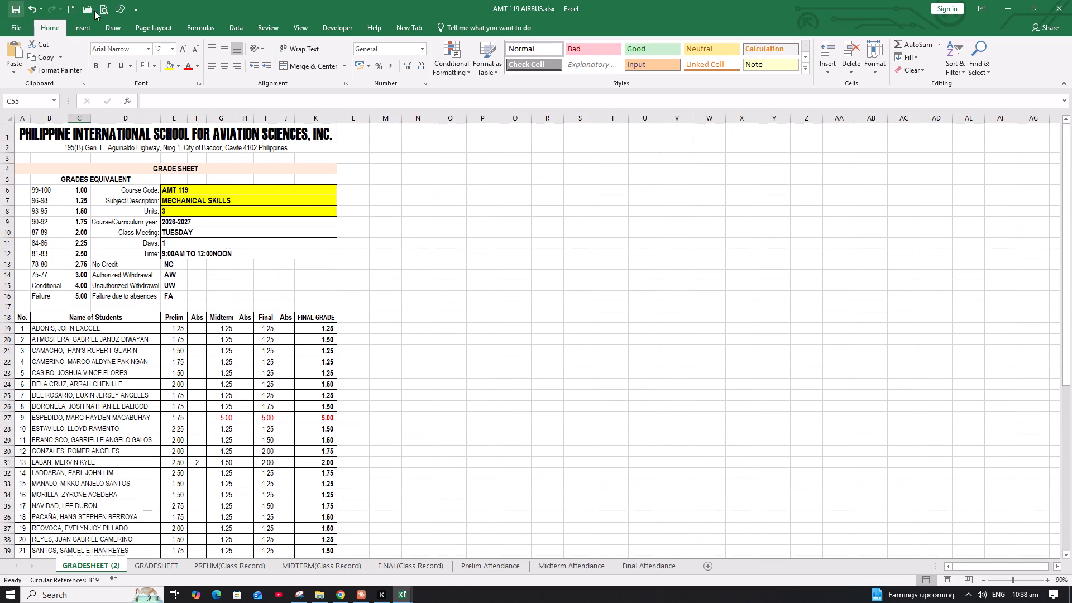
{"action": "left_click", "coordinate": [101, 11]}
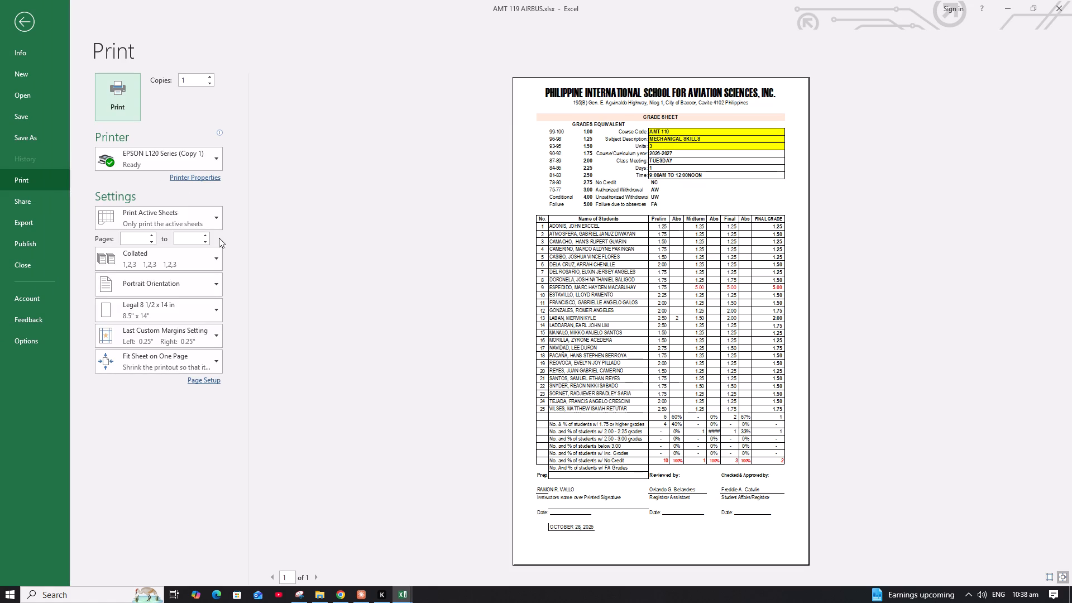
{"action": "left_click", "coordinate": [128, 96]}
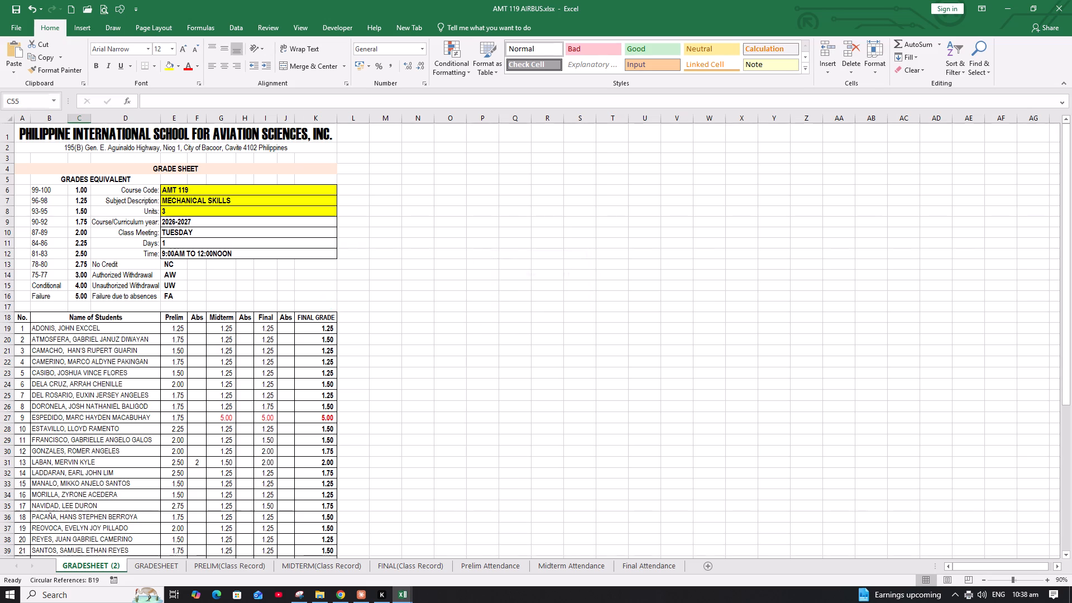
Set the FINAL(Class Record) sheet to print on Legal 8 1/2 x 14 in paper with Fit All Rows on One Page scaling.
{"action": "left_click", "coordinate": [418, 563]}
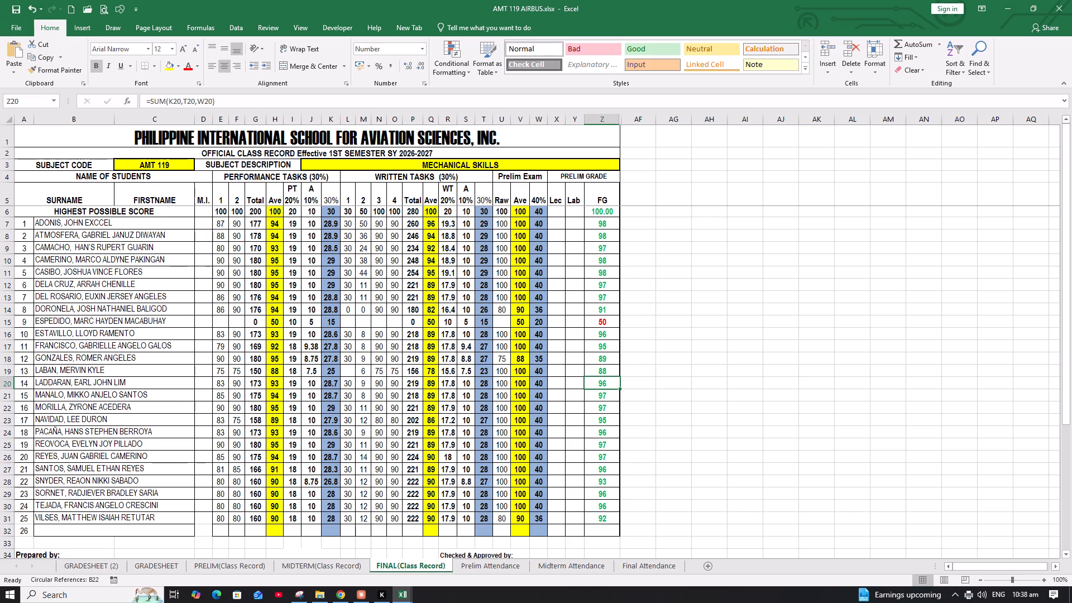
{"action": "left_click", "coordinate": [103, 7]}
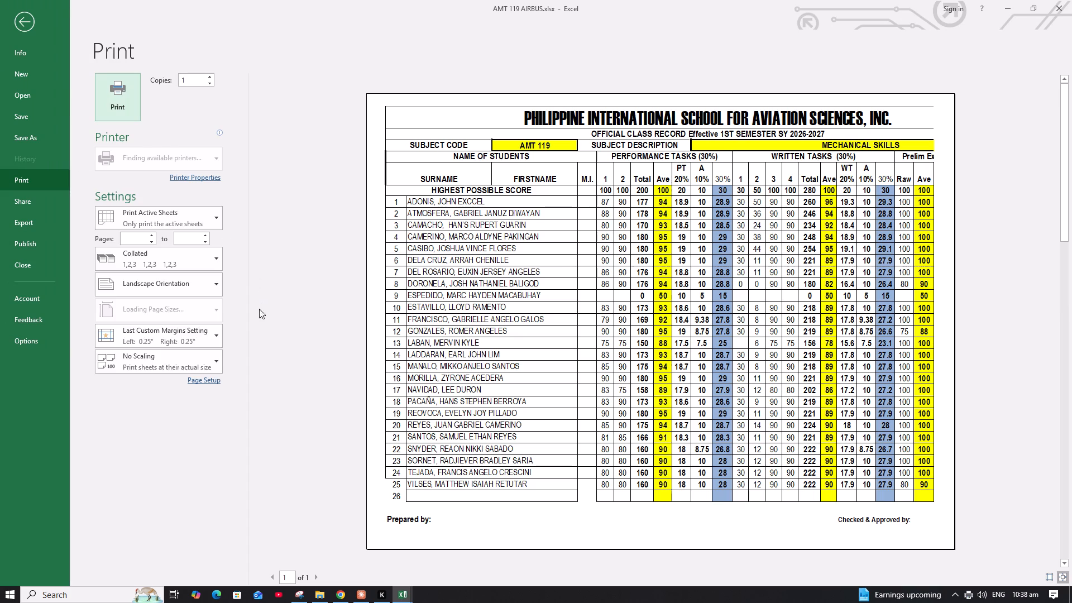
{"action": "left_click", "coordinate": [154, 311]}
{"action": "left_click", "coordinate": [149, 387]}
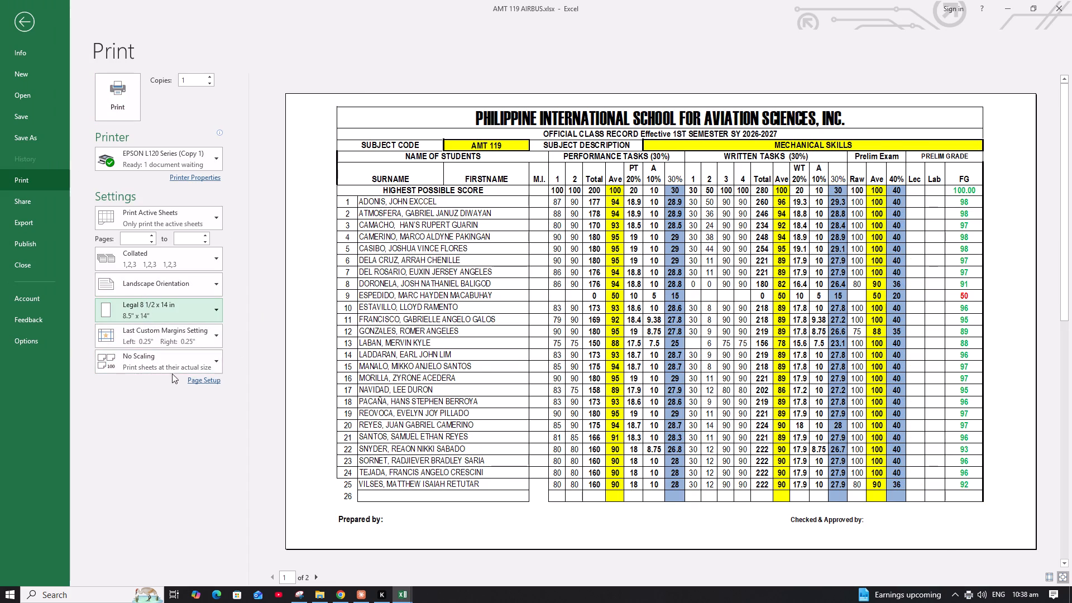
{"action": "left_click", "coordinate": [178, 363]}
{"action": "left_click", "coordinate": [153, 473]}
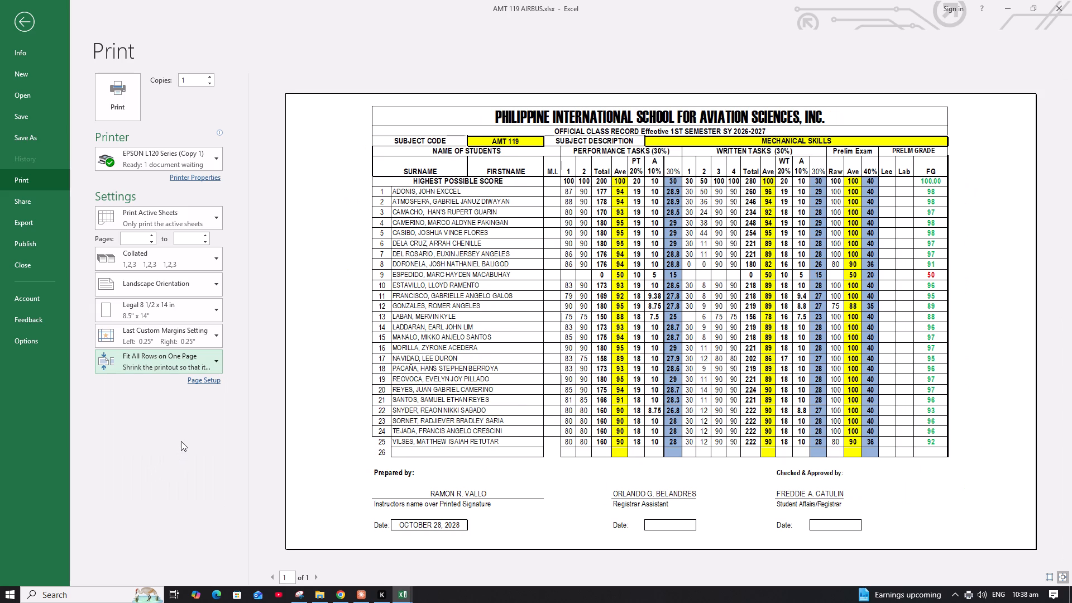
Turn off horizontal centering and turn on vertical centering for the final class record page, and print one copy.
{"action": "left_click", "coordinate": [193, 379]}
{"action": "left_click", "coordinate": [380, 75]}
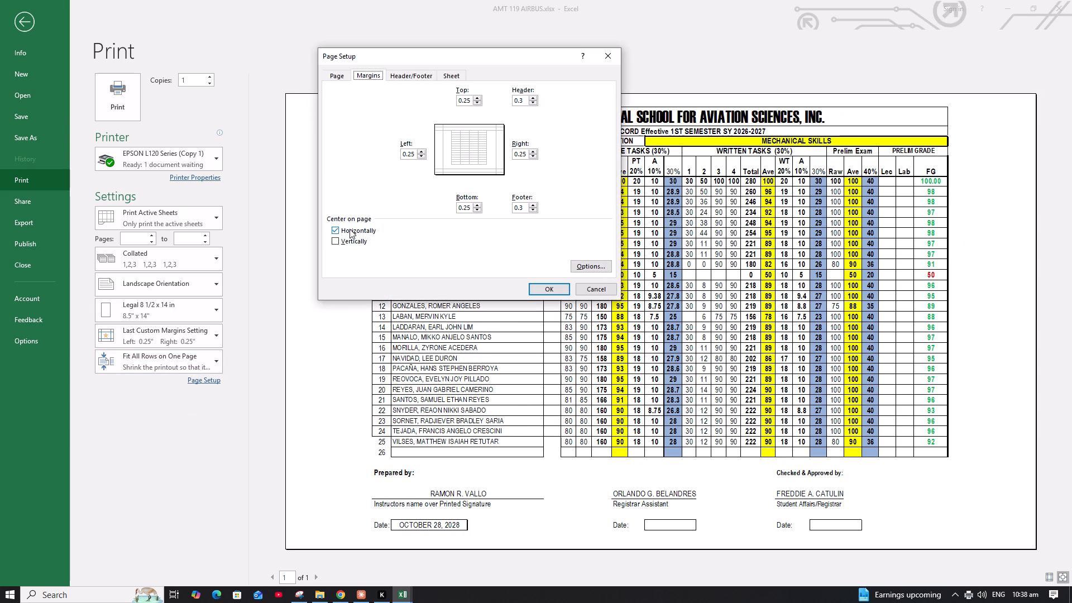
{"action": "left_click", "coordinate": [350, 229]}
{"action": "left_click", "coordinate": [350, 244]}
{"action": "left_click", "coordinate": [552, 290]}
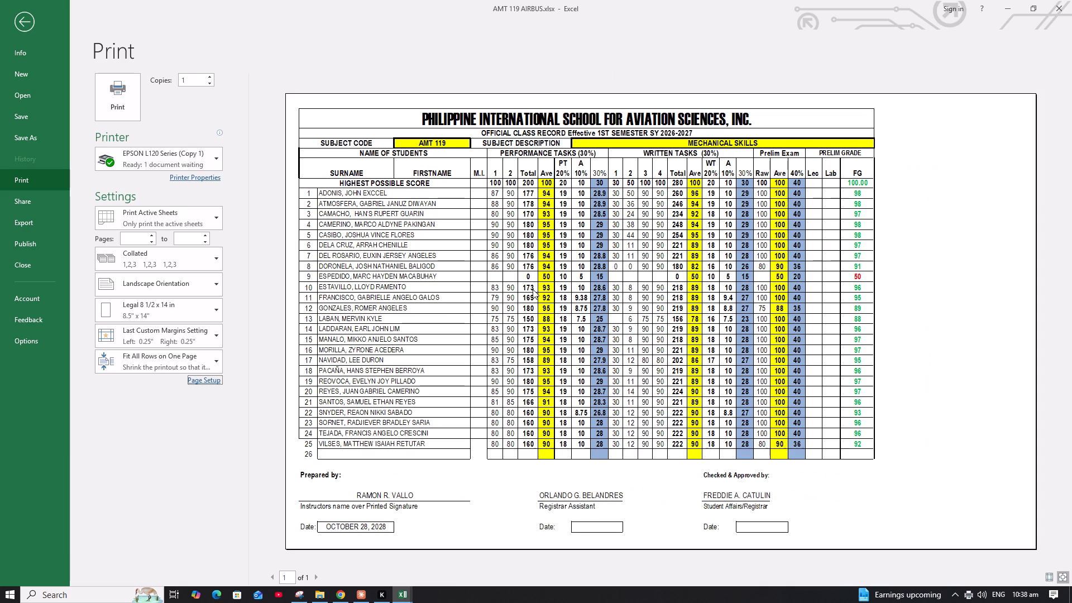
{"action": "left_click", "coordinate": [122, 105]}
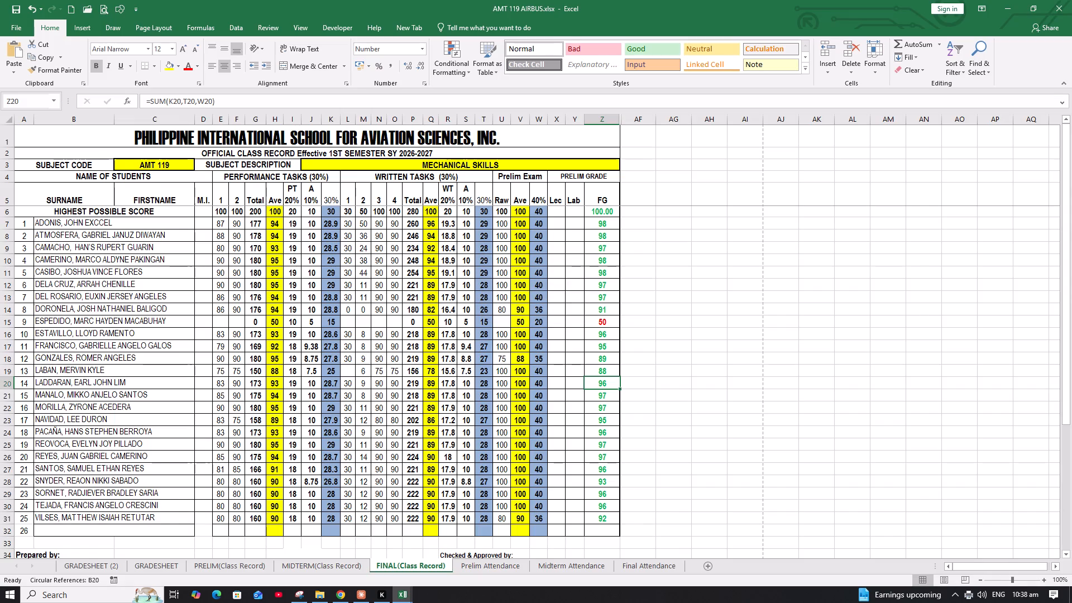
Return to the GRADESHEET (2) sheet, save AMT 119 AIRBUS, and close both it and the AMT 113 AIRBUS workbook.
{"action": "left_click", "coordinate": [86, 562]}
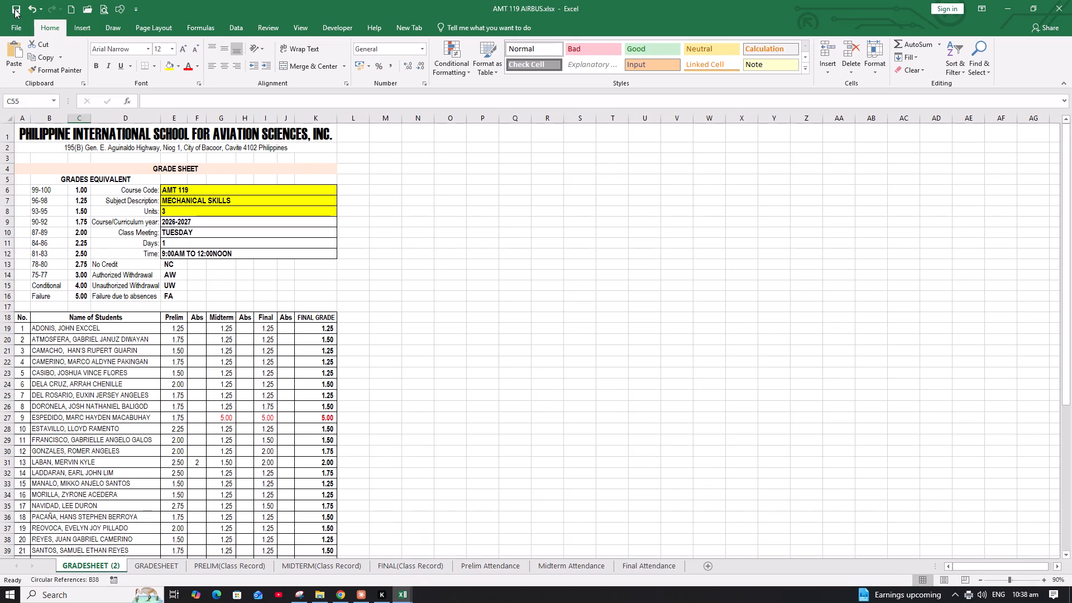
{"action": "left_click", "coordinate": [15, 9]}
{"action": "left_click", "coordinate": [1052, 7]}
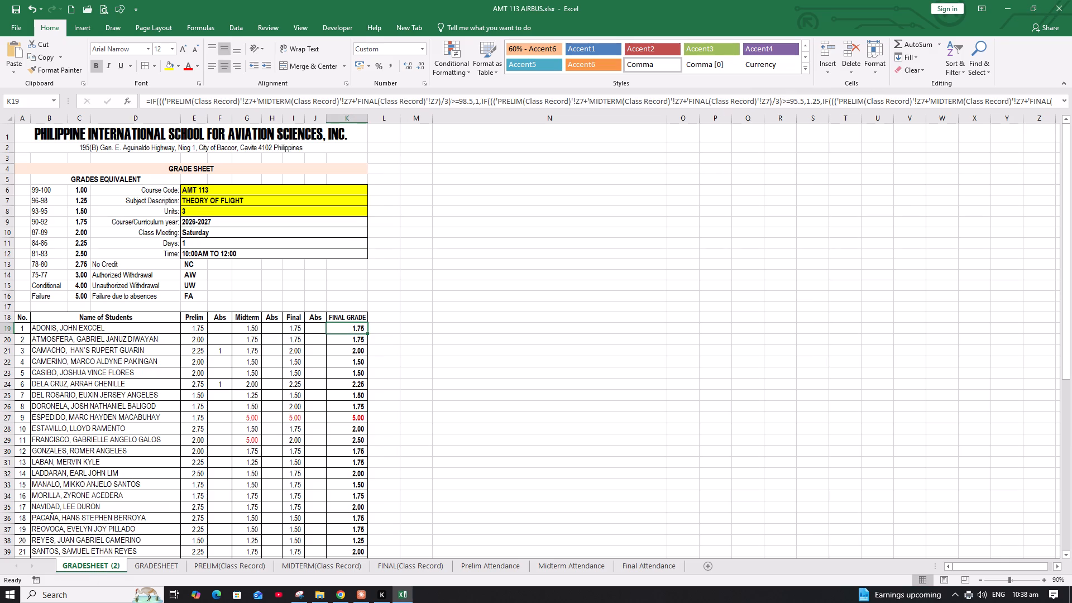
{"action": "left_click", "coordinate": [1051, 6]}
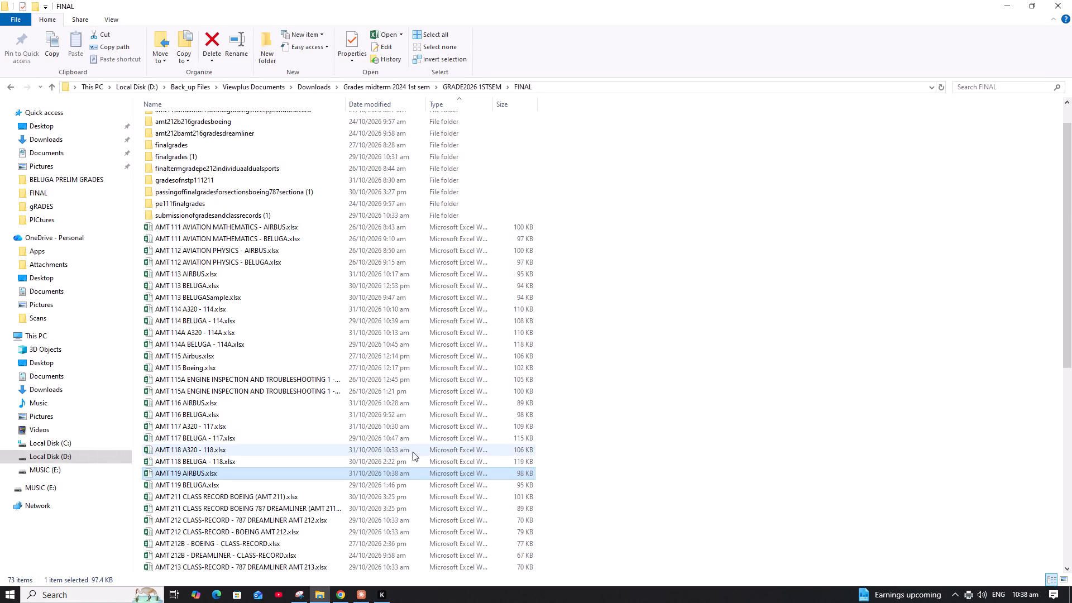
{"action": "left_click", "coordinate": [561, 458]}
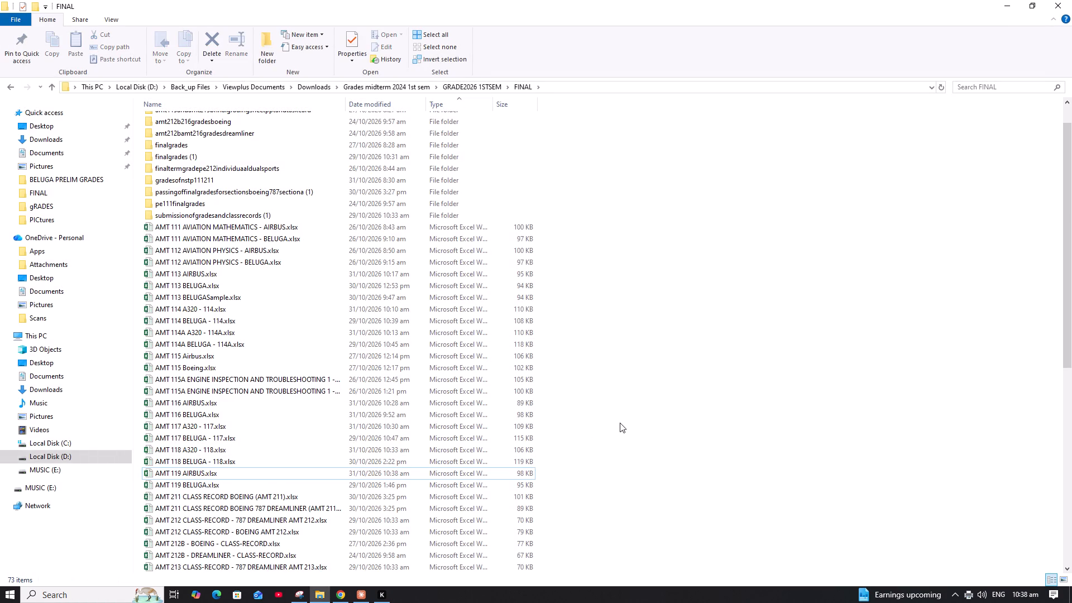